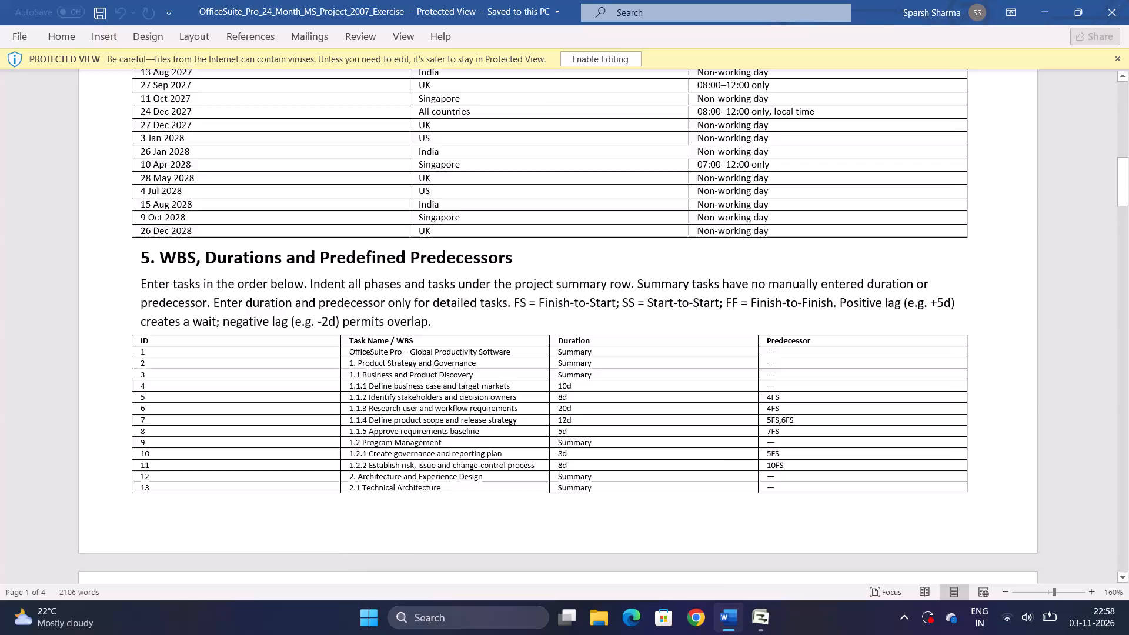
Copy the task names from "1. Product Strategy and Governance" through "7.3.4 Complete handover and close project" in the section 5 WBS table.
scroll(409, 366, right, 1)
scroll(409, 366, down, 1)
scroll(409, 366, up, 2)
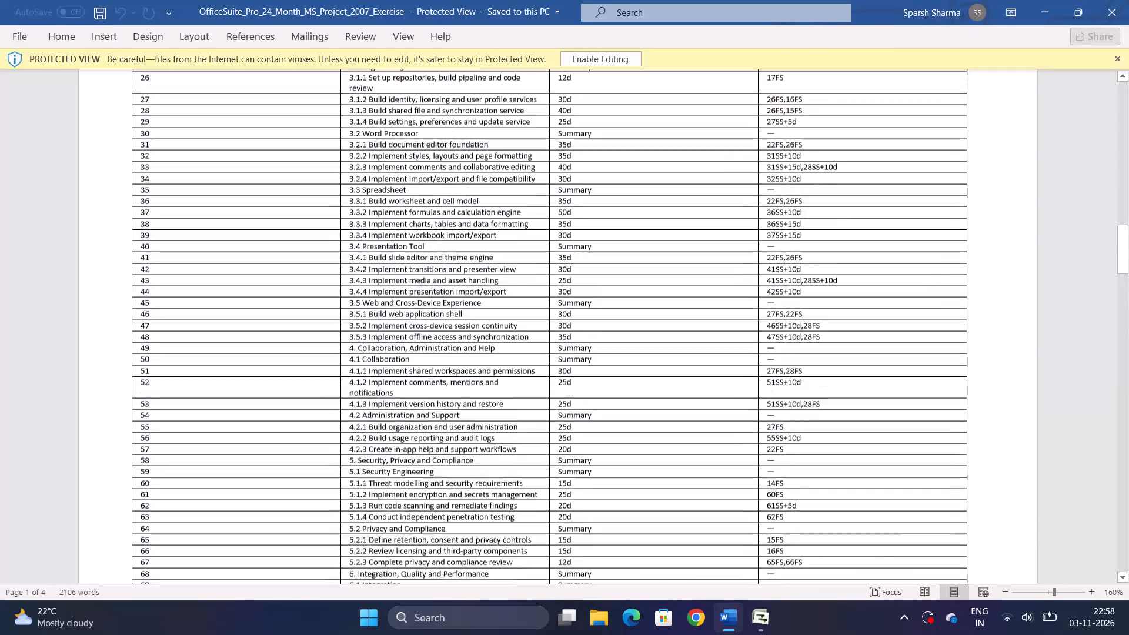
scroll(409, 366, up, 4)
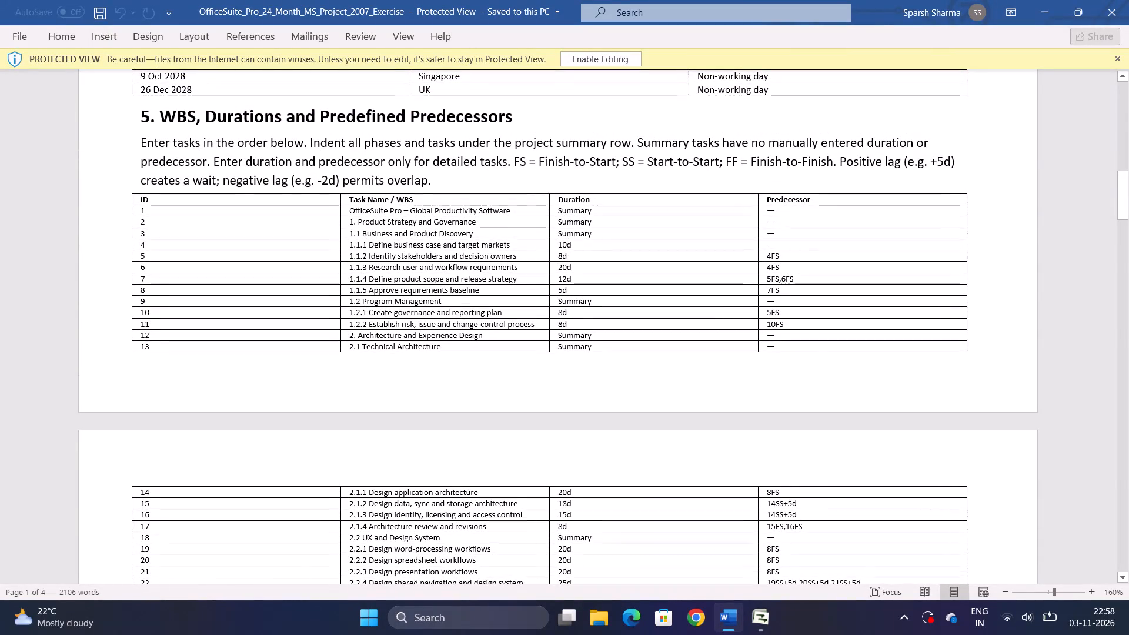
click(344, 208)
drag(344, 208, 349, 219)
click(349, 219)
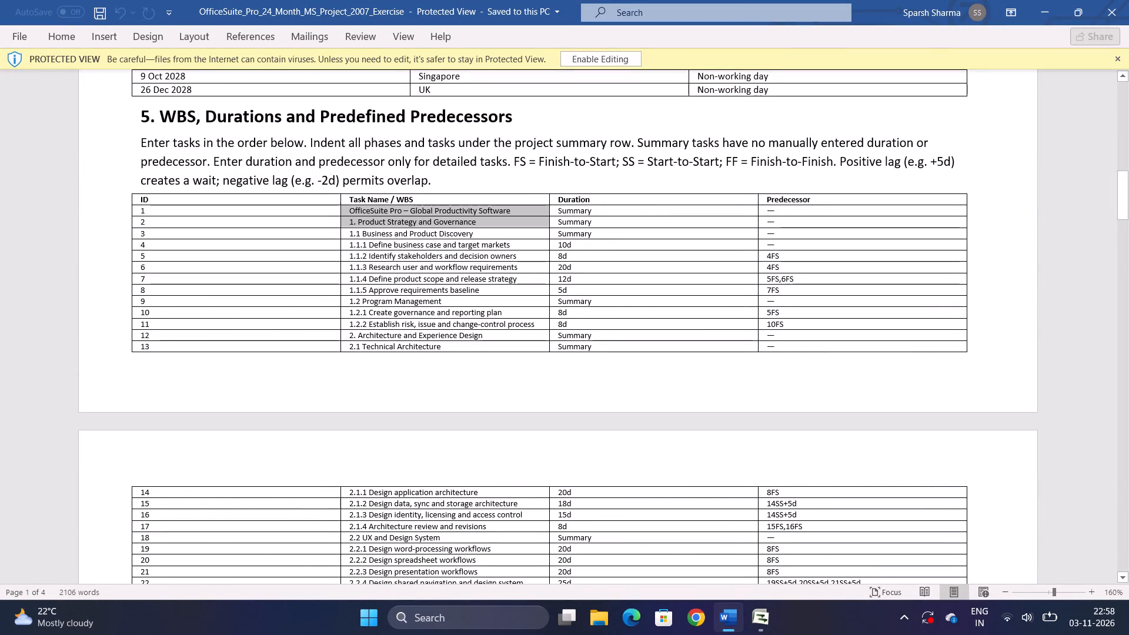
drag(349, 219, 425, 610)
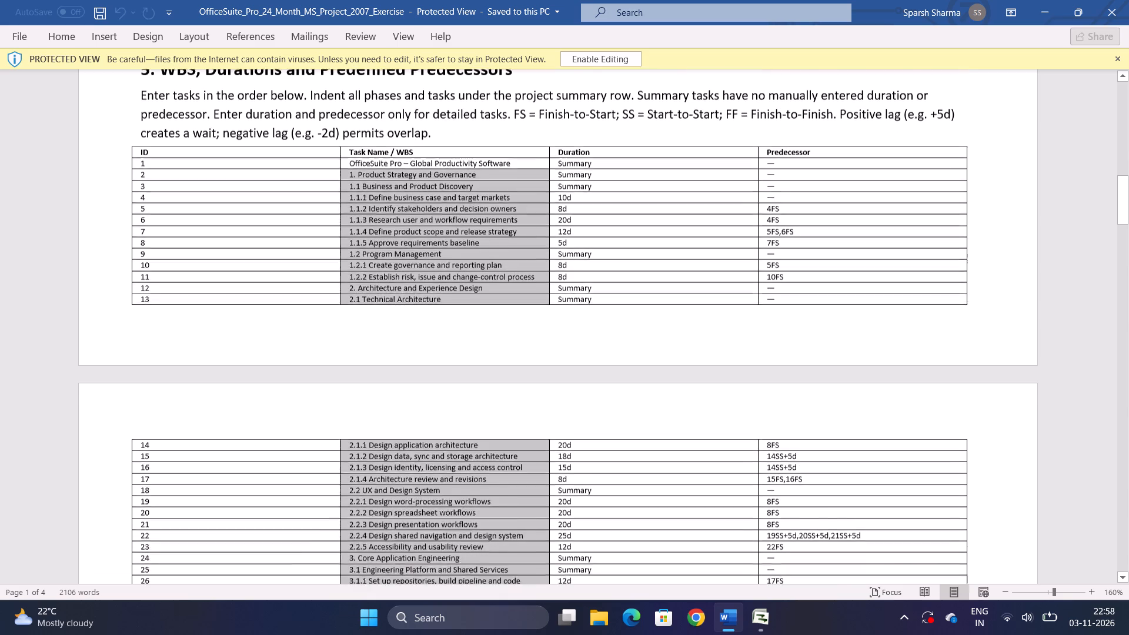
drag(425, 610, 445, 544)
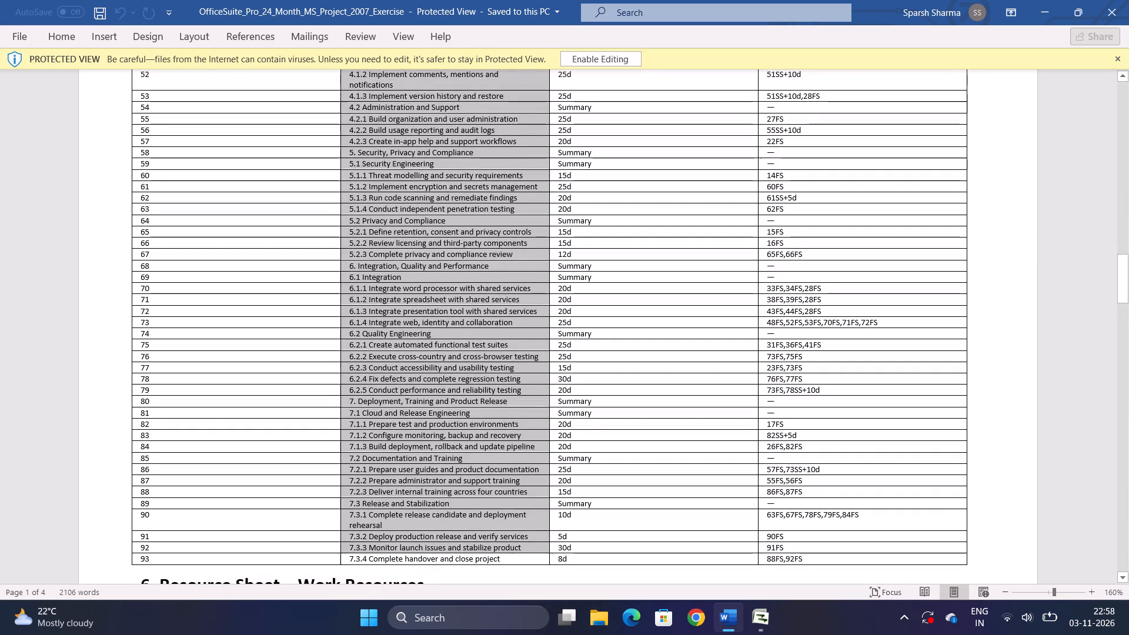
drag(445, 544, 447, 557)
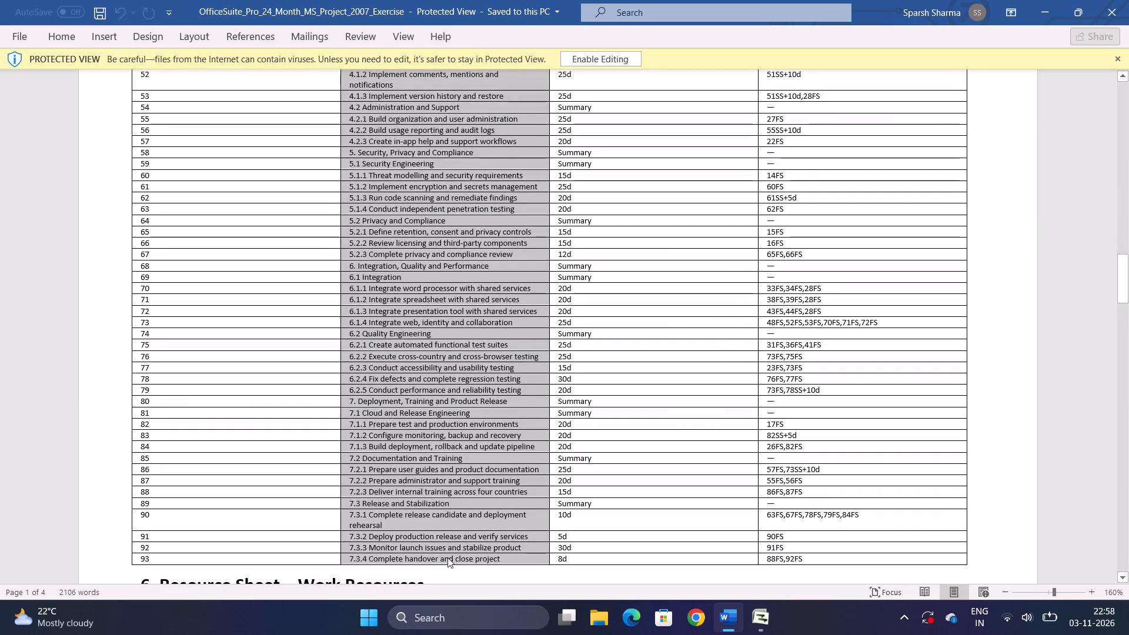
key(ctrl+c)
Switch to the officesuit_pro plan in Microsoft Project and paste the copied names into Task Name, starting below the project summary row.
click(623, 209)
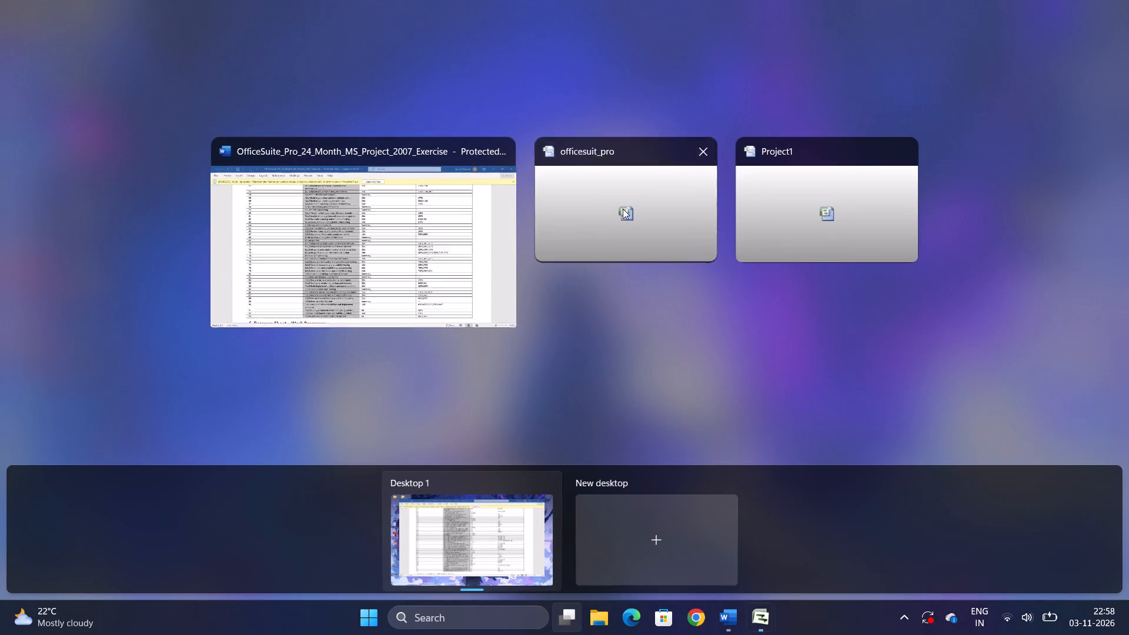
scroll(623, 209, up, 2)
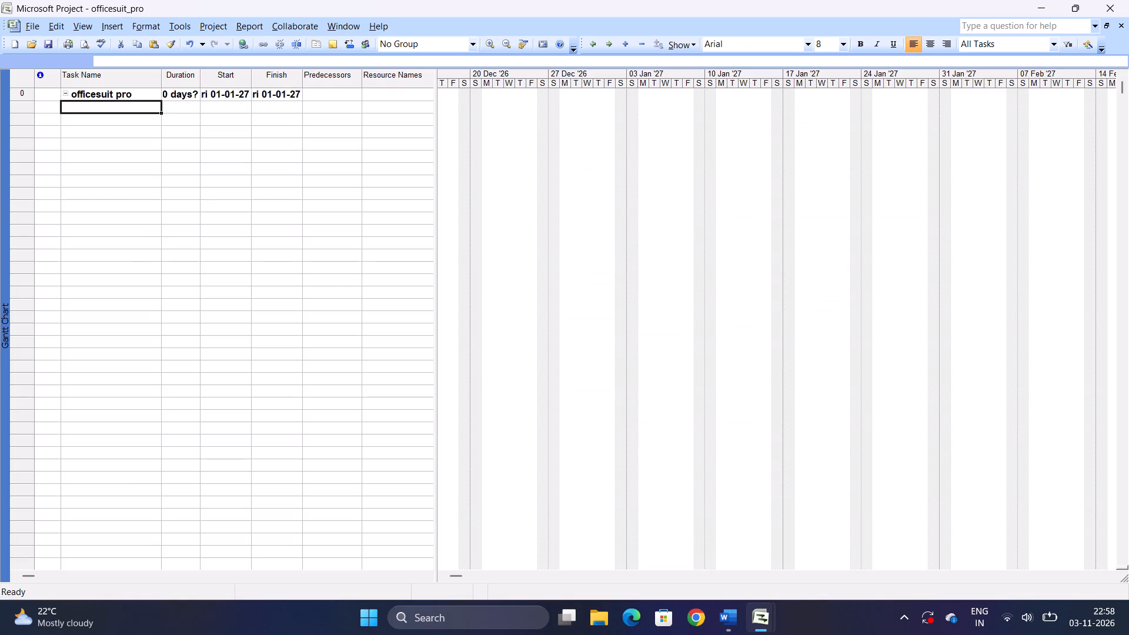
key(ctrl+v)
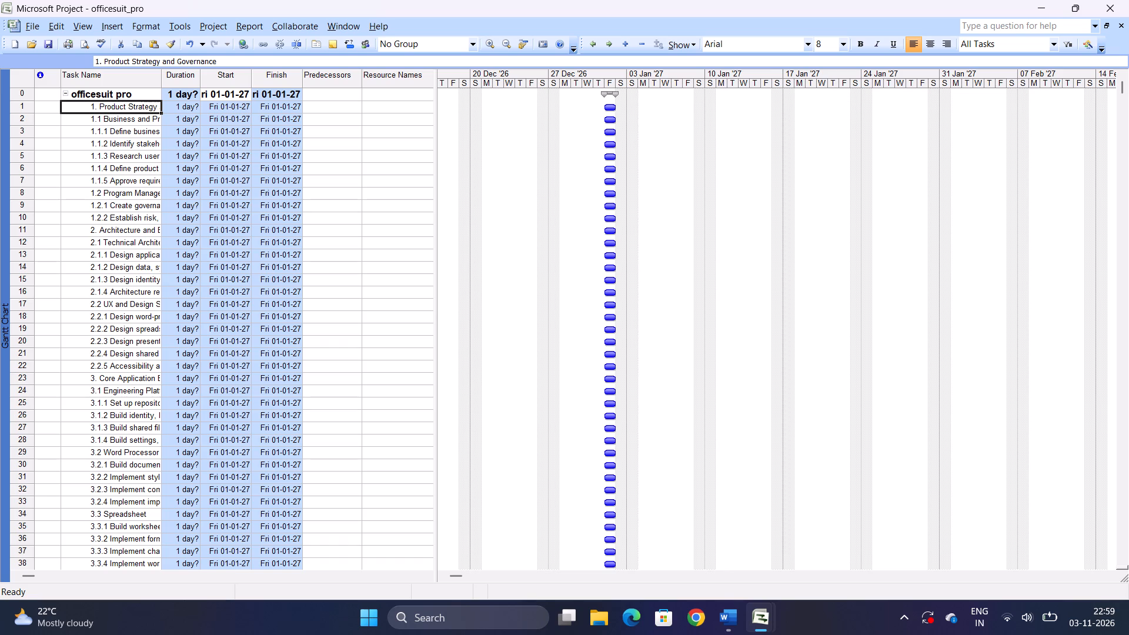
Indent tasks 1.1 through 1.1.5 under 1. Product Strategy and Governance, and tasks 1.2.1 and 1.2.2 under 1.2 Program Management.
drag(91, 120, 95, 146)
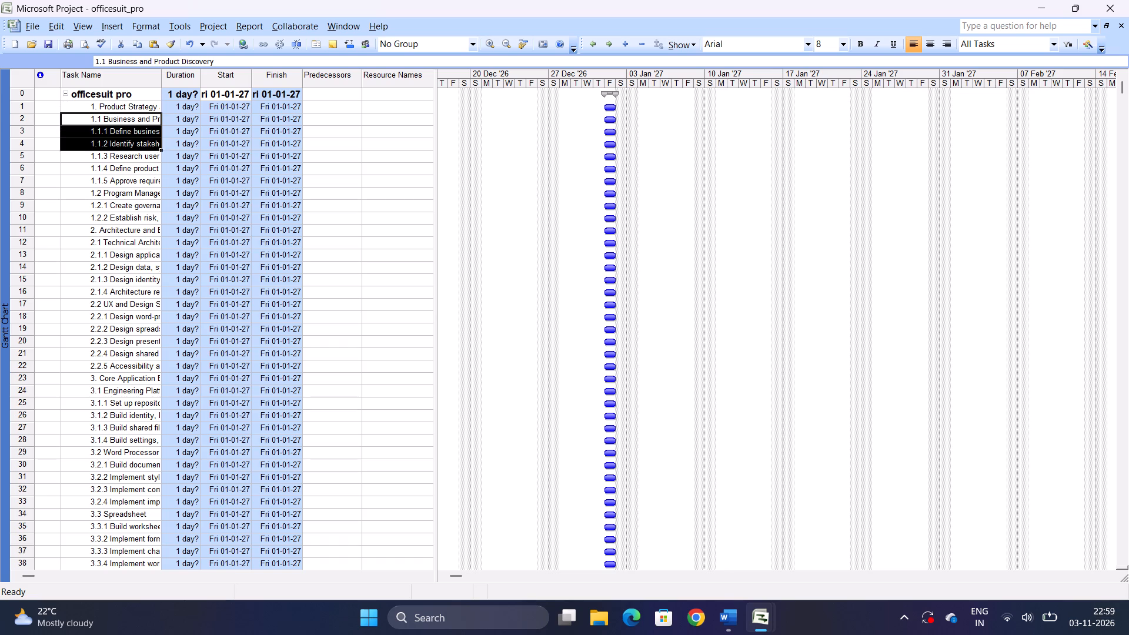
drag(95, 146, 88, 178)
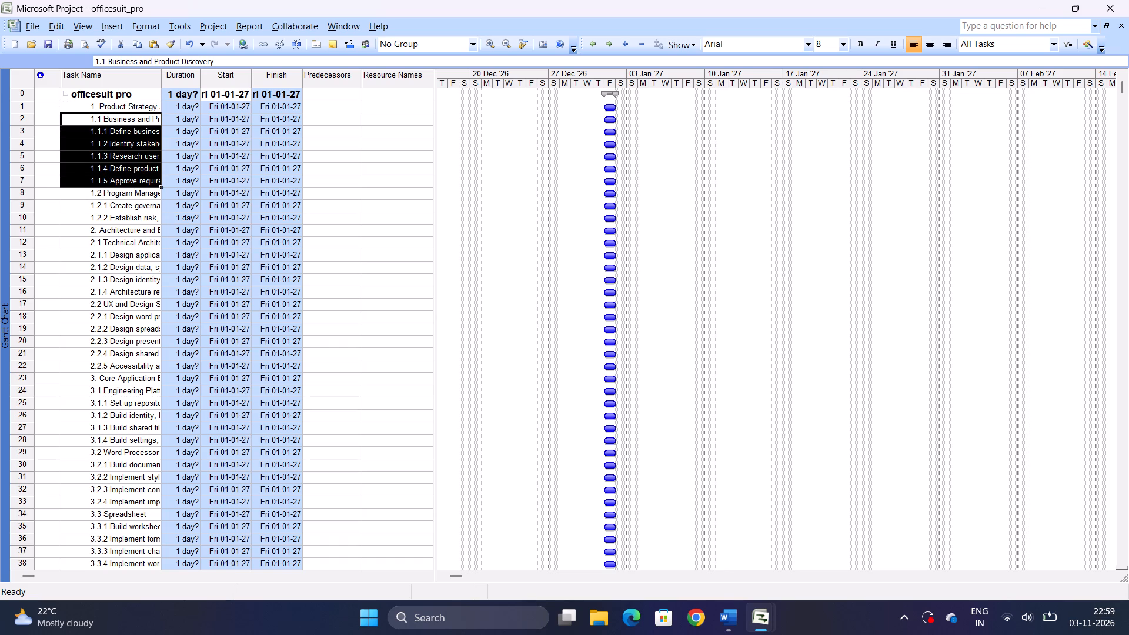
drag(88, 178, 88, 179)
drag(88, 179, 88, 180)
click(609, 36)
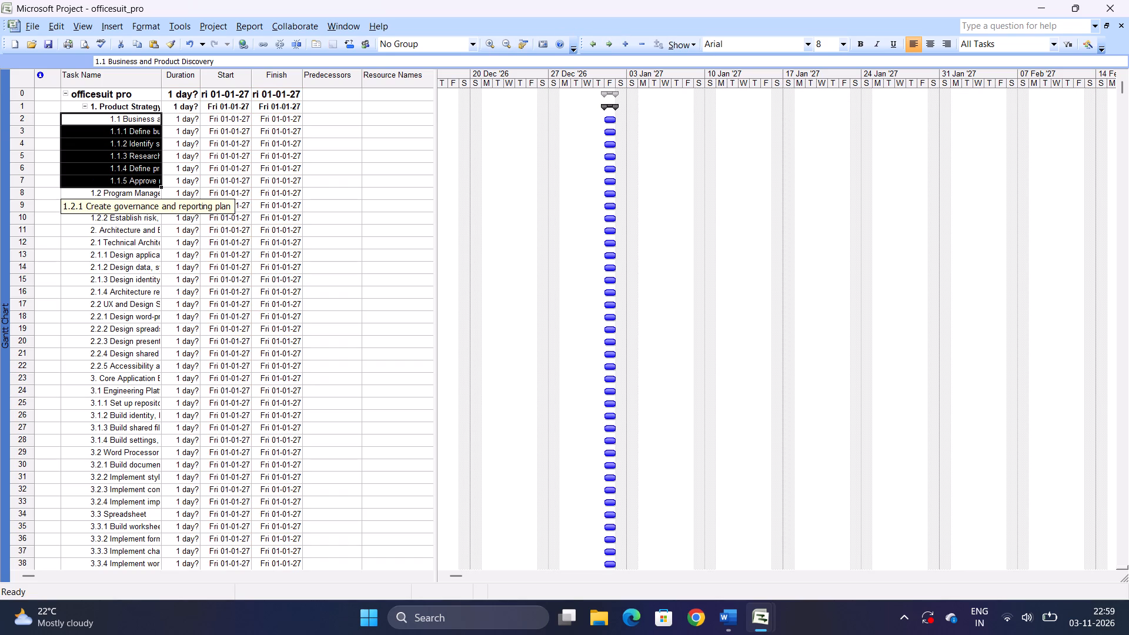
drag(71, 208, 76, 235)
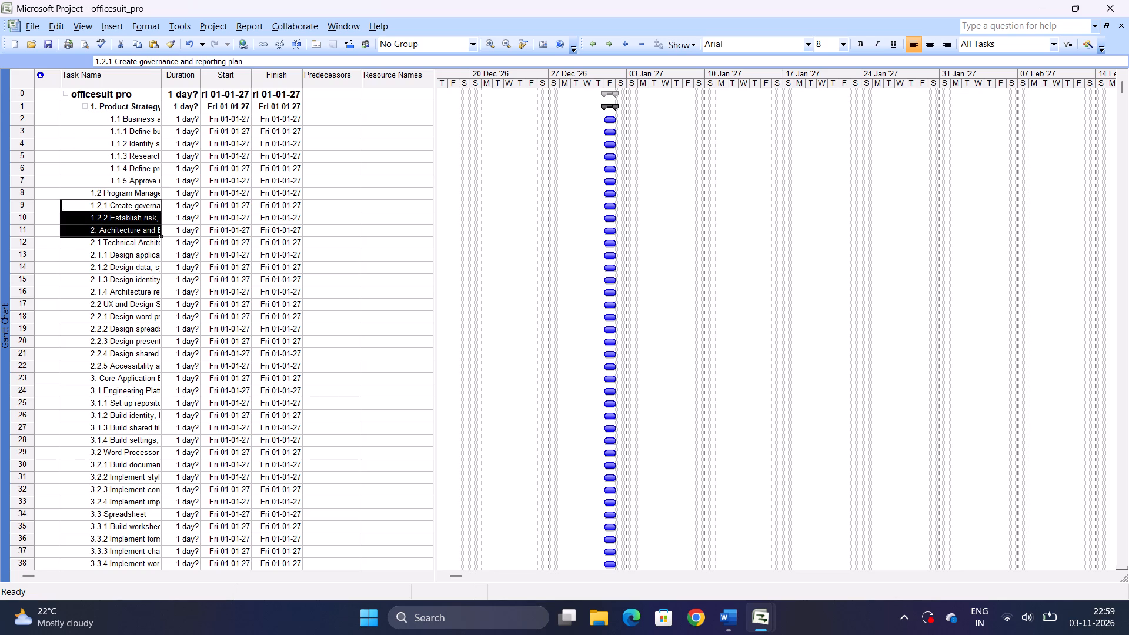
drag(76, 235, 77, 222)
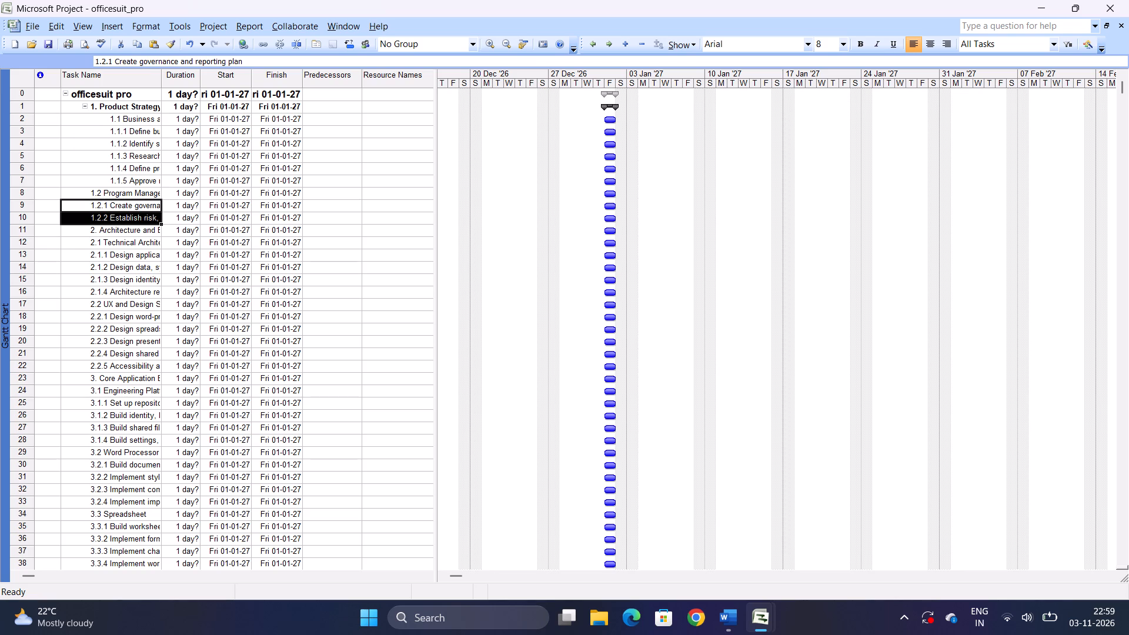
click(608, 46)
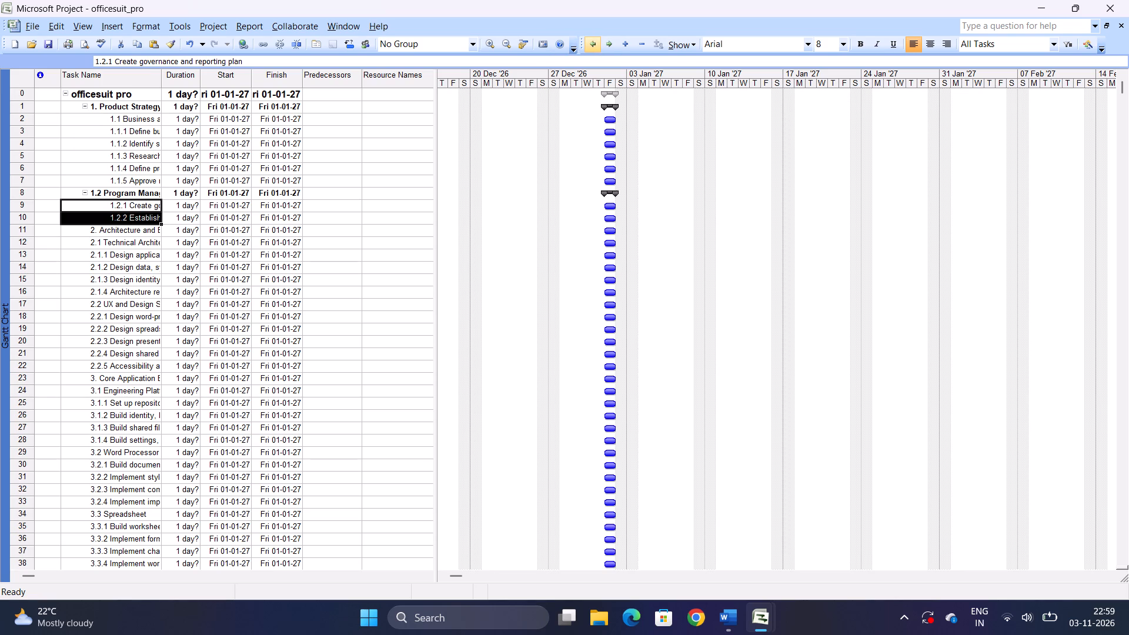
Indent tasks 2.1 through 2.1.4 under 2. Architecture and Experience Design, and tasks 2.2.1 through 2.2.5 under 2.2 UX and Design System.
drag(80, 247, 81, 286)
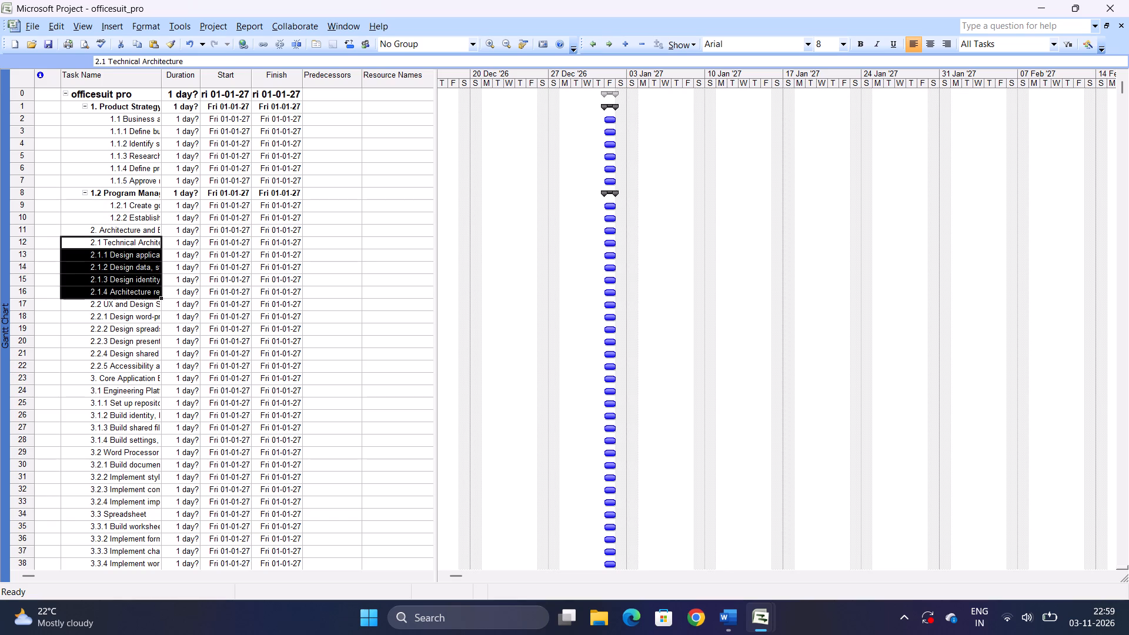
drag(81, 286, 81, 292)
click(608, 45)
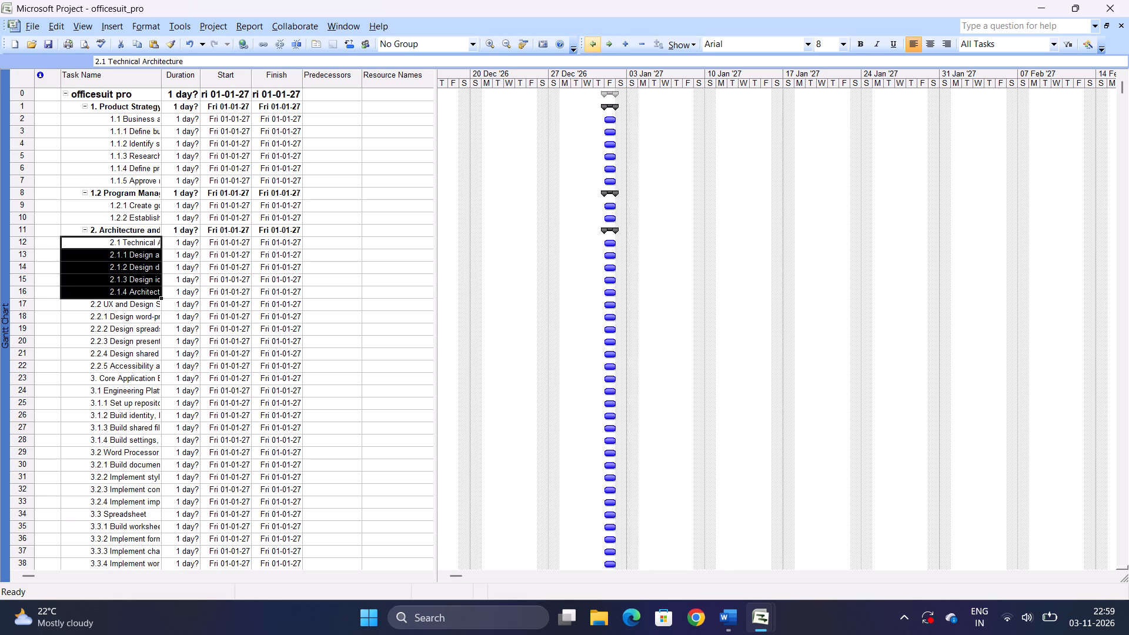
drag(76, 316, 90, 369)
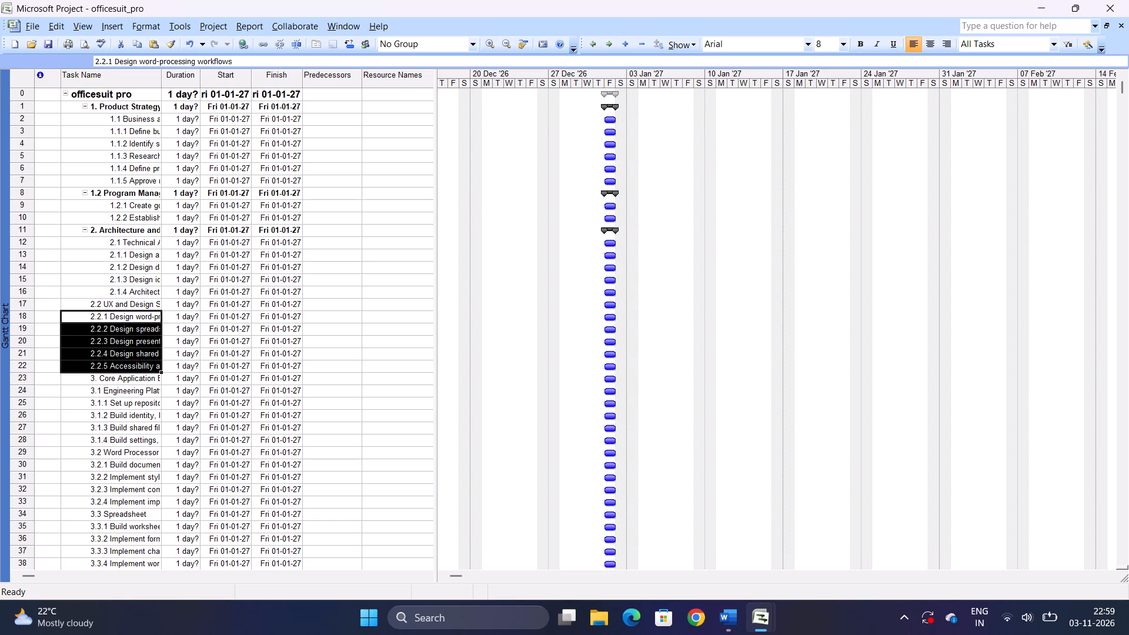
drag(90, 369, 84, 369)
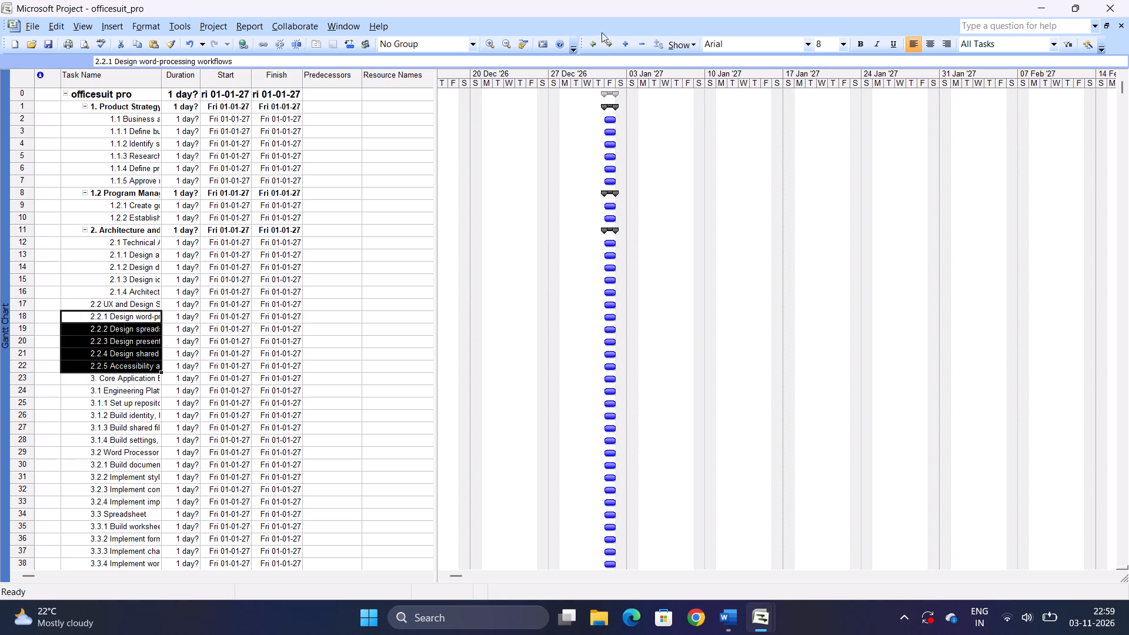
click(604, 41)
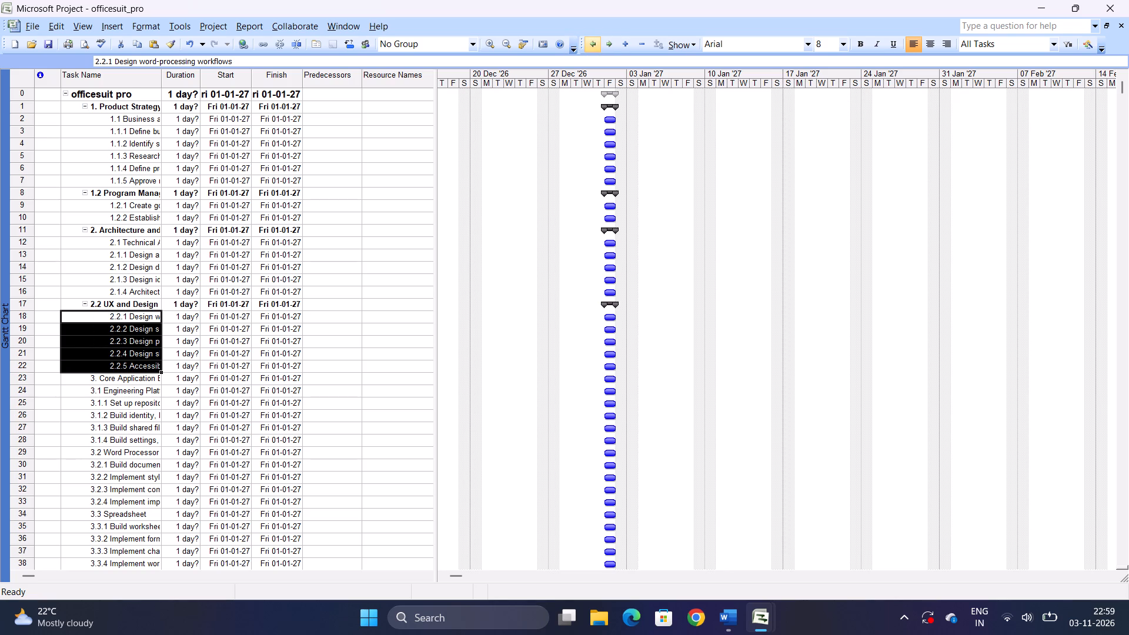
Indent tasks 3.1 through 3.1.4 under 3. Core Application Engineering, and tasks 3.2.1 through 3.2.4 under 3.2 Word Processor.
drag(83, 390, 81, 448)
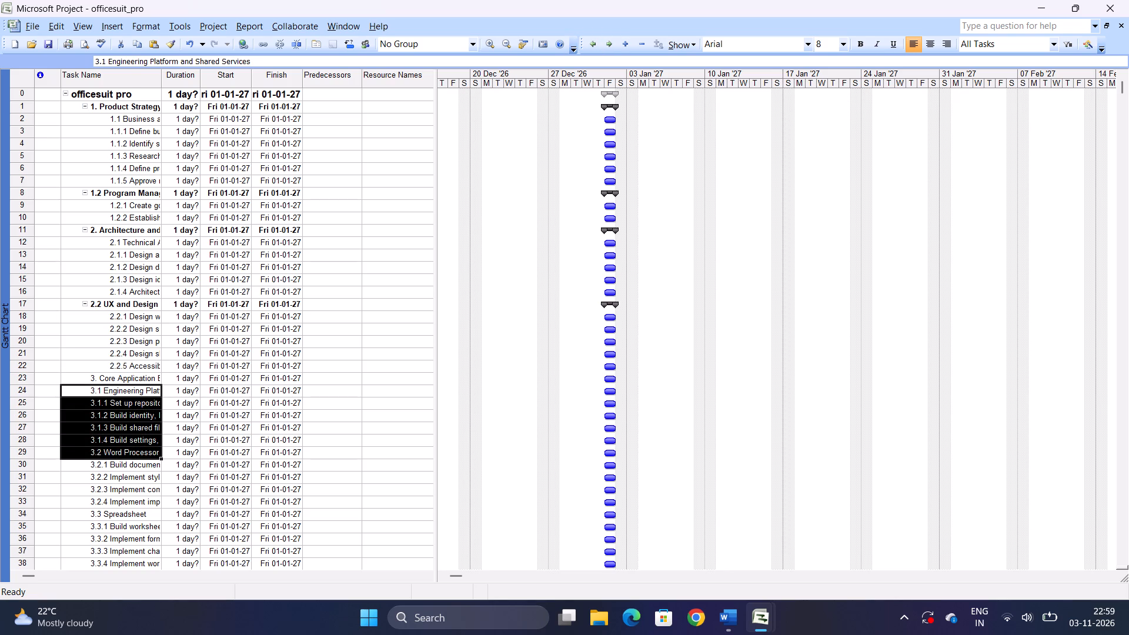
drag(81, 448, 81, 443)
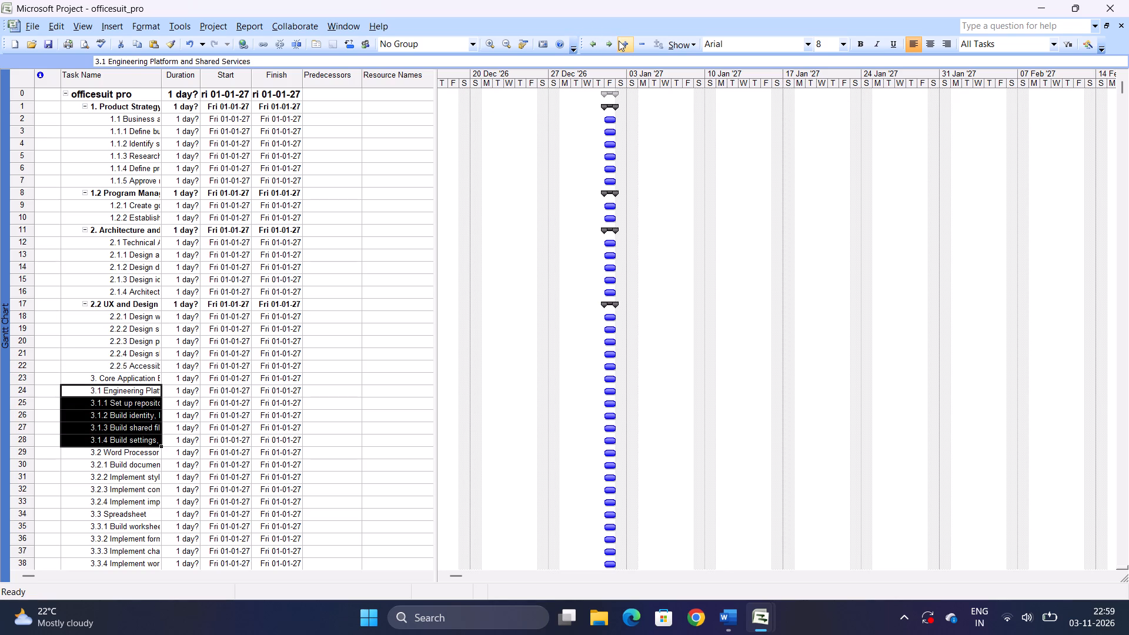
click(611, 44)
scroll(56, 421, down, 1)
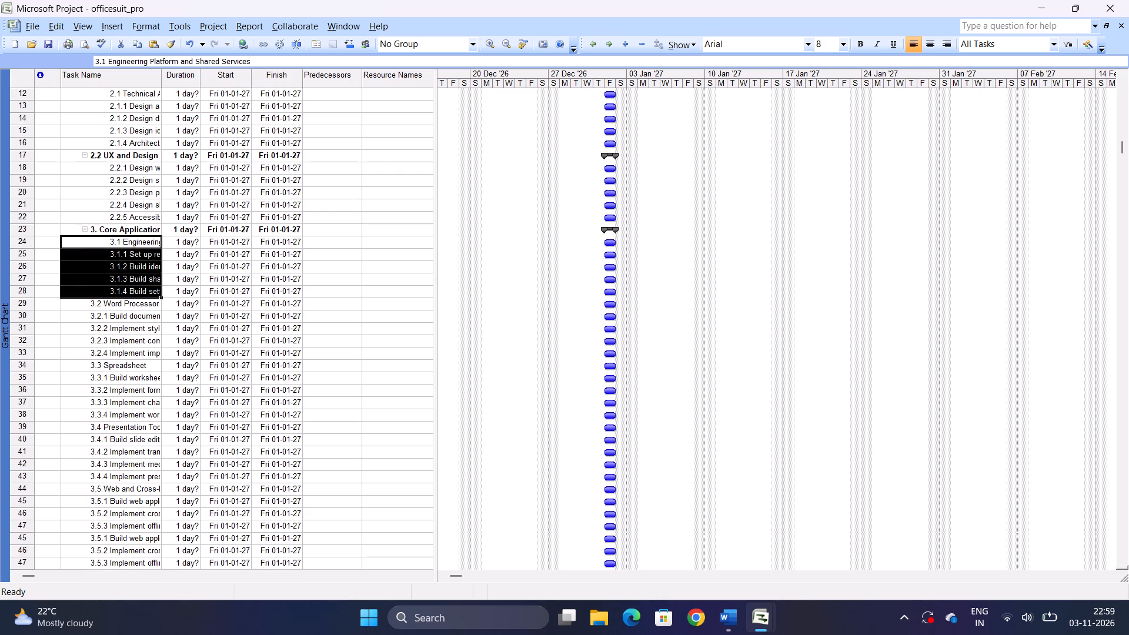
scroll(56, 421, down, 1)
drag(78, 316, 83, 332)
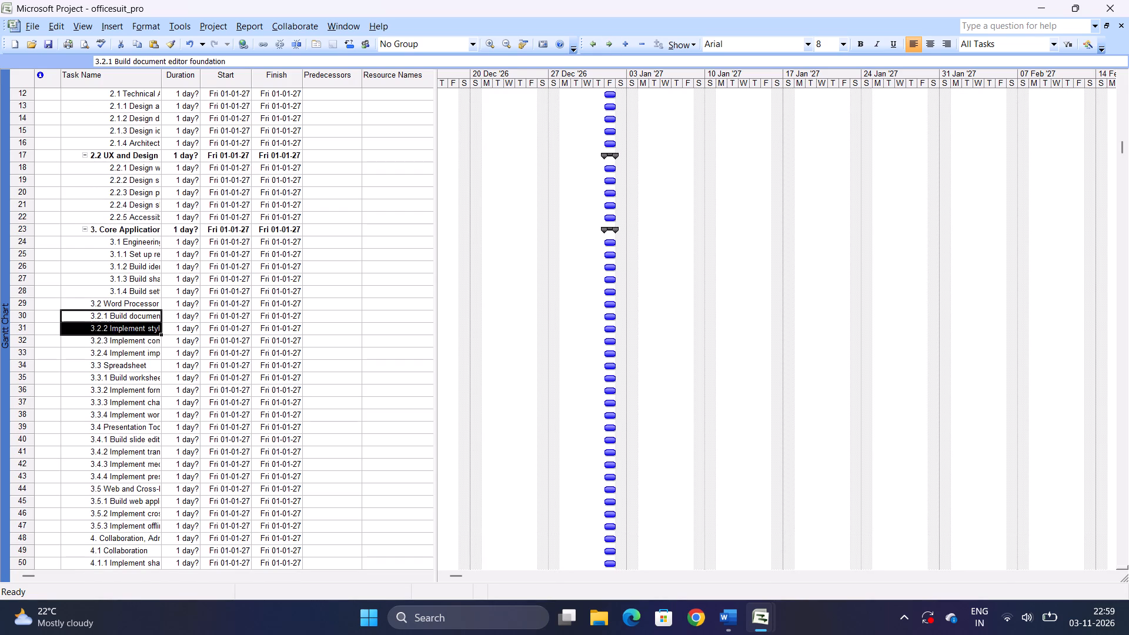
drag(83, 332, 87, 359)
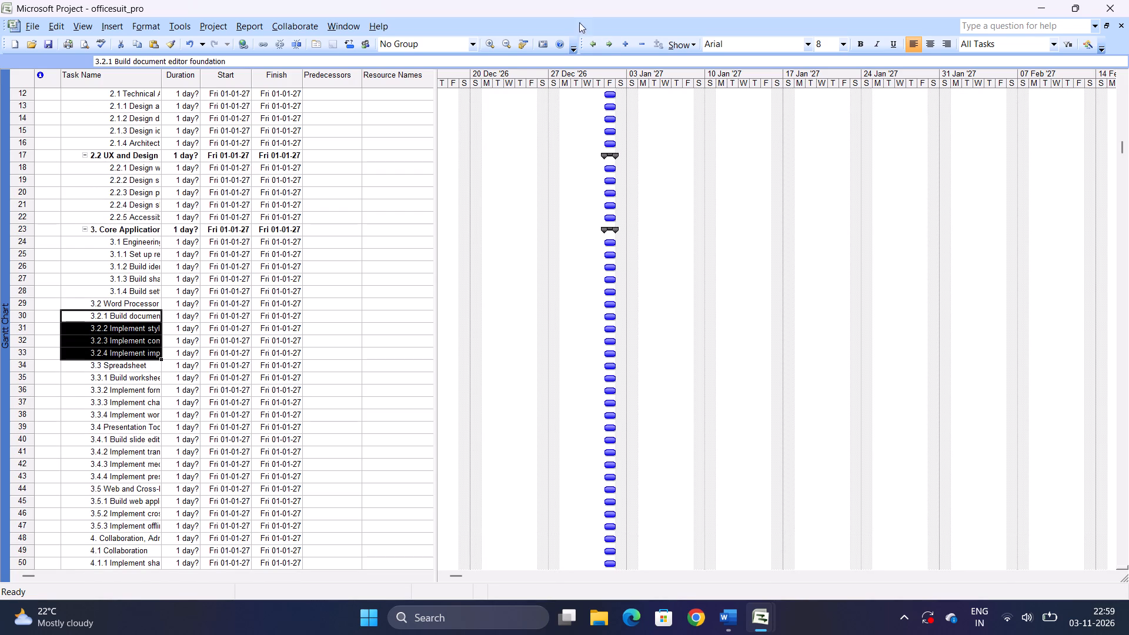
click(603, 43)
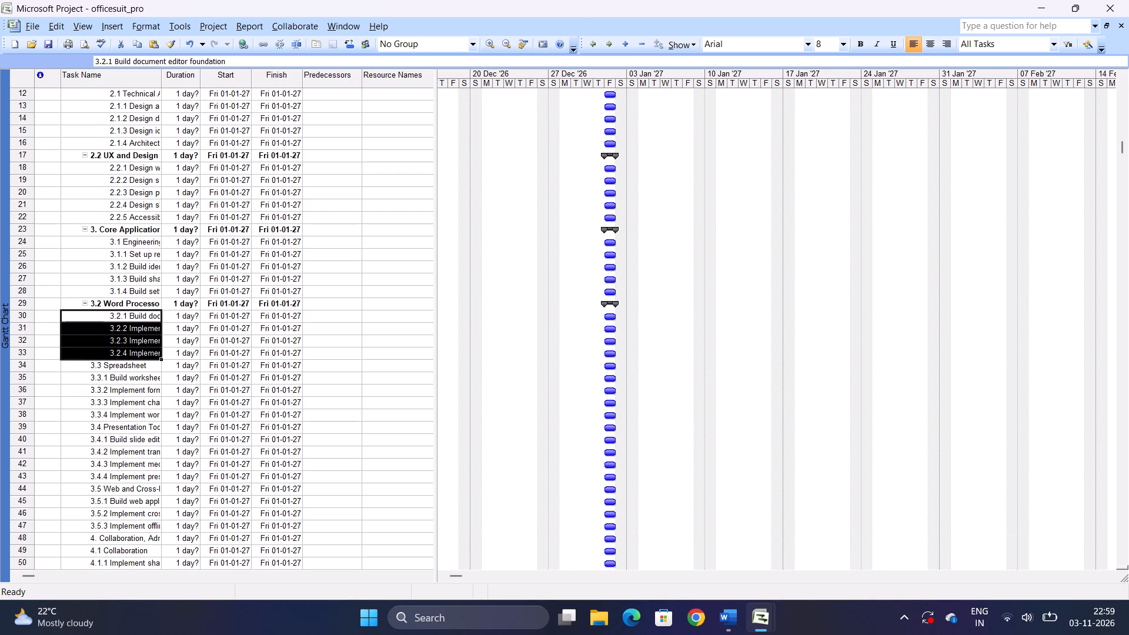
Indent tasks 3.3.1 through 3.3.4 one level under 3.3 Spreadsheet.
drag(80, 377, 81, 437)
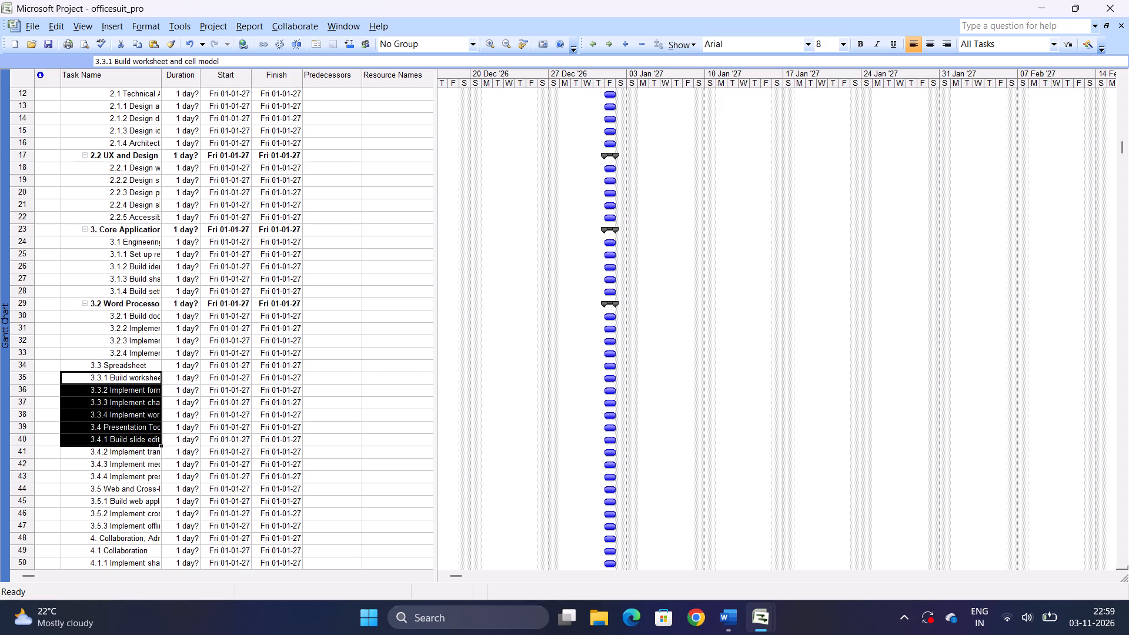
drag(81, 437, 86, 414)
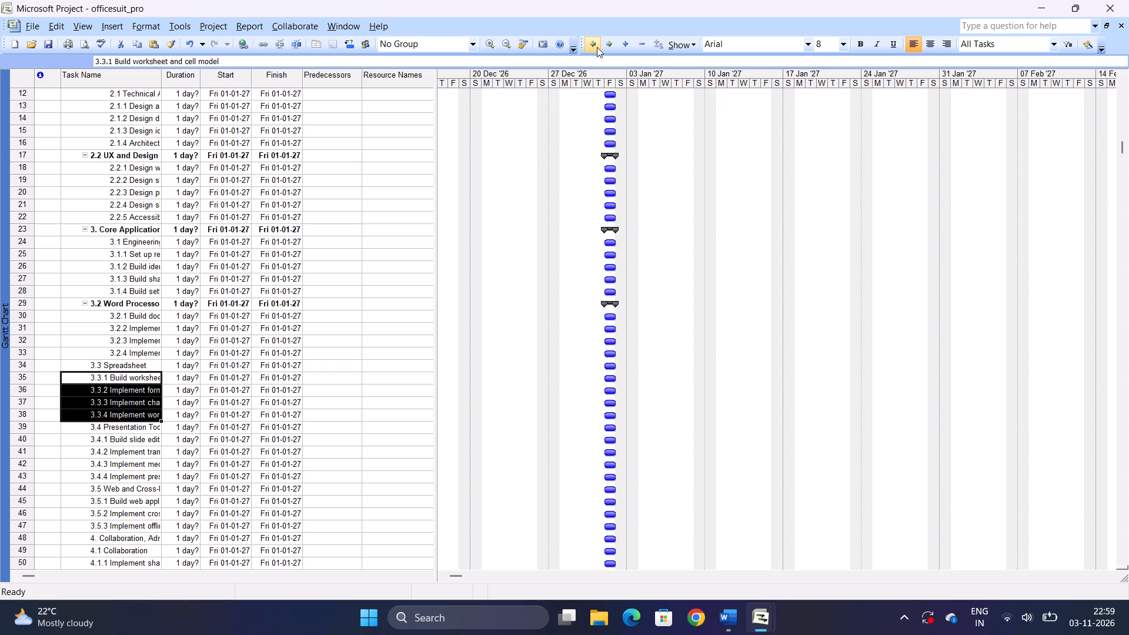
click(607, 46)
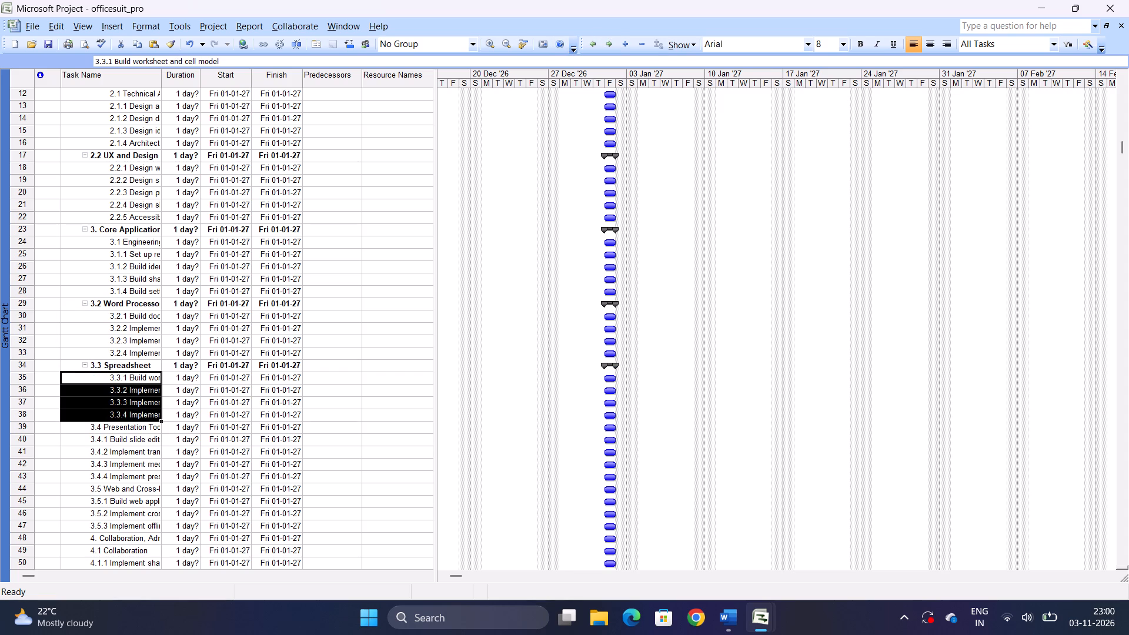
Indent tasks 3.4.1 through 3.4.4 one level under task 3.4, and tasks 3.5.1 through 3.5.3 one level under task 3.5.
drag(81, 444, 85, 475)
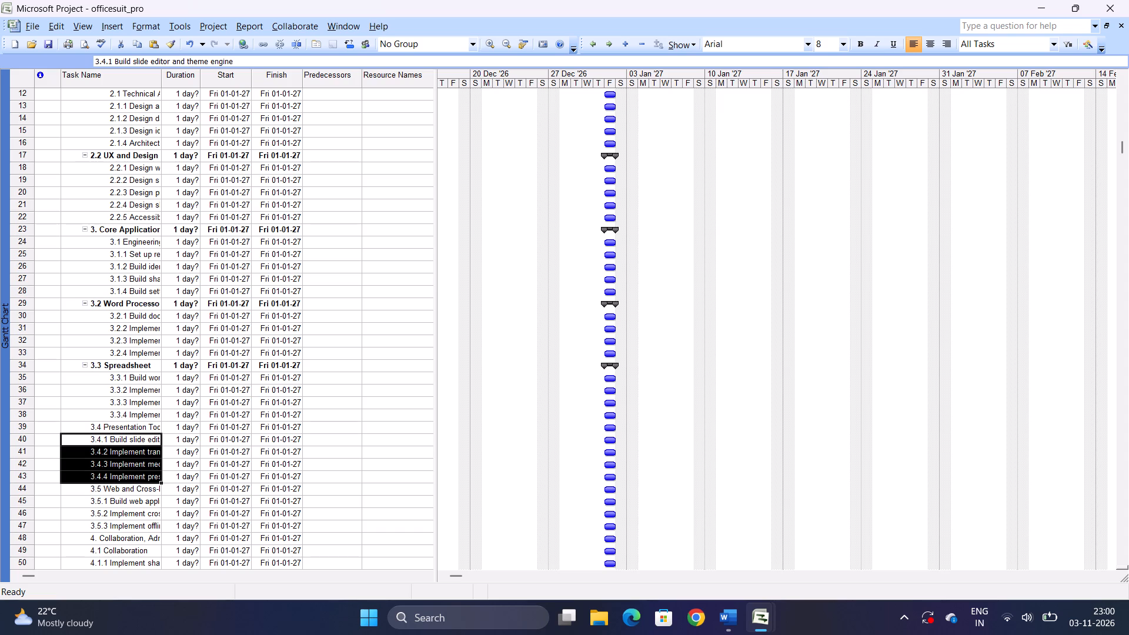
drag(85, 475, 81, 480)
click(611, 44)
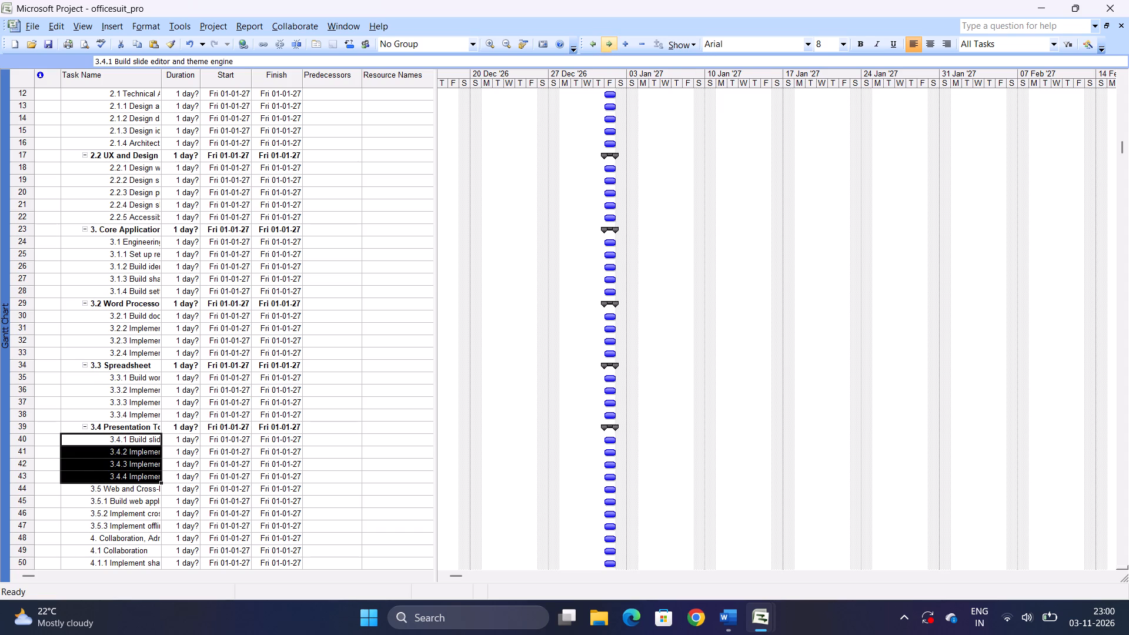
scroll(155, 413, down, 1)
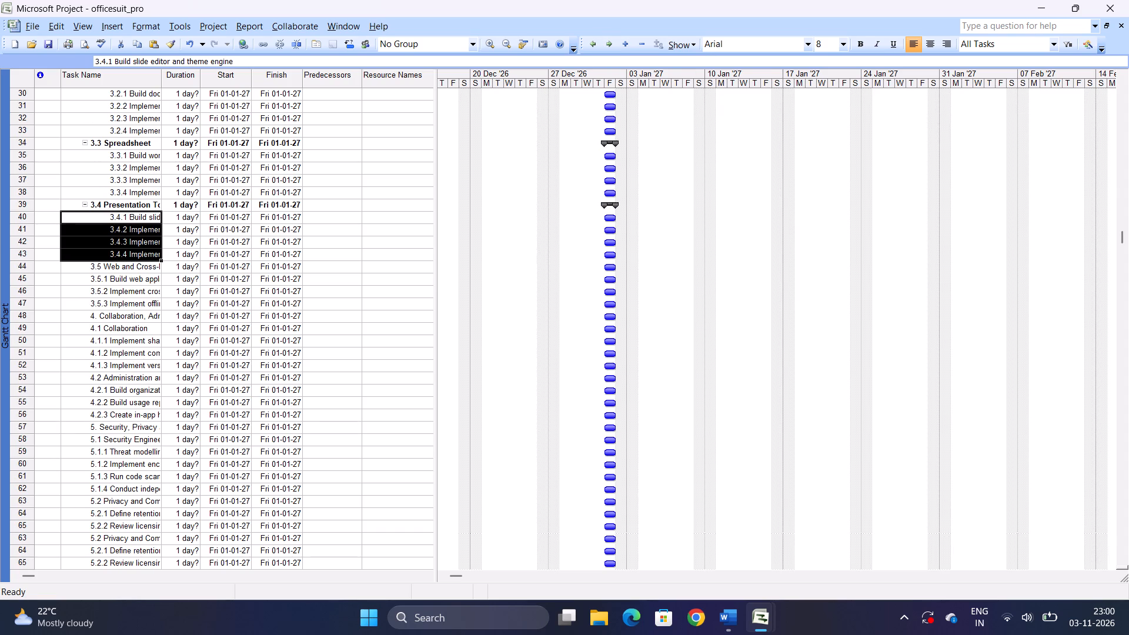
drag(76, 278, 90, 310)
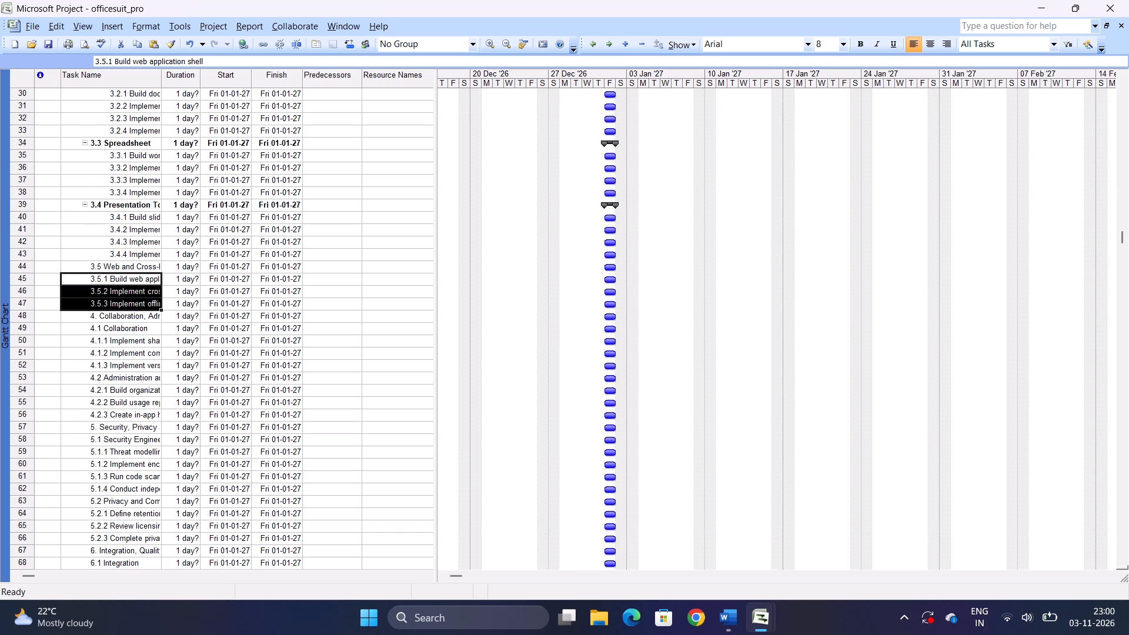
drag(90, 310, 91, 308)
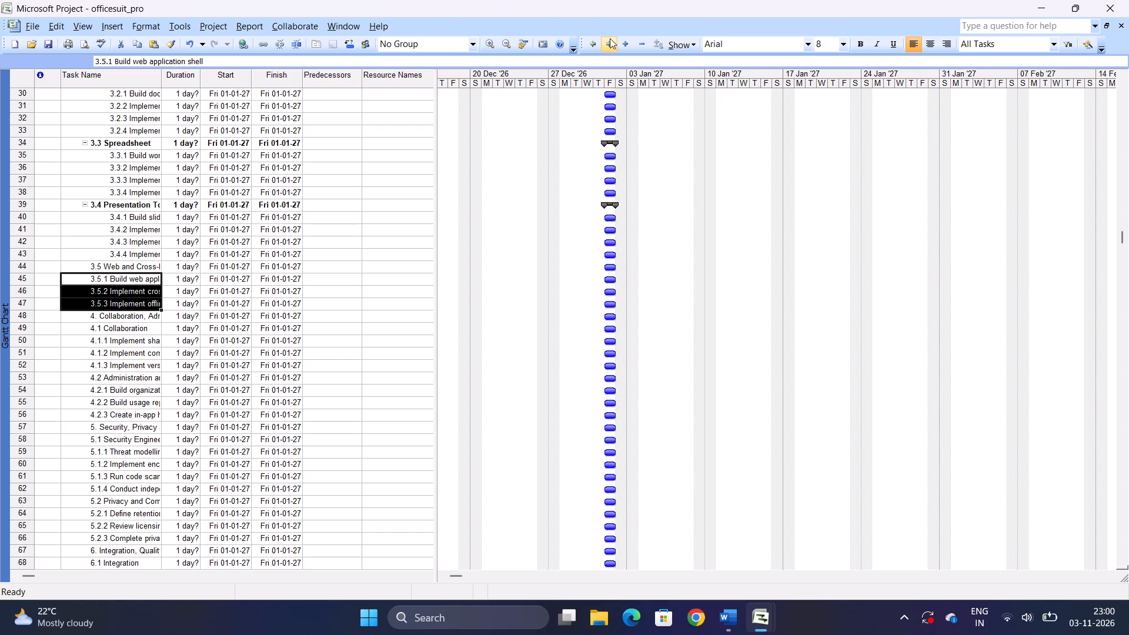
click(610, 38)
scroll(114, 266, down, 1)
scroll(114, 270, up, 1)
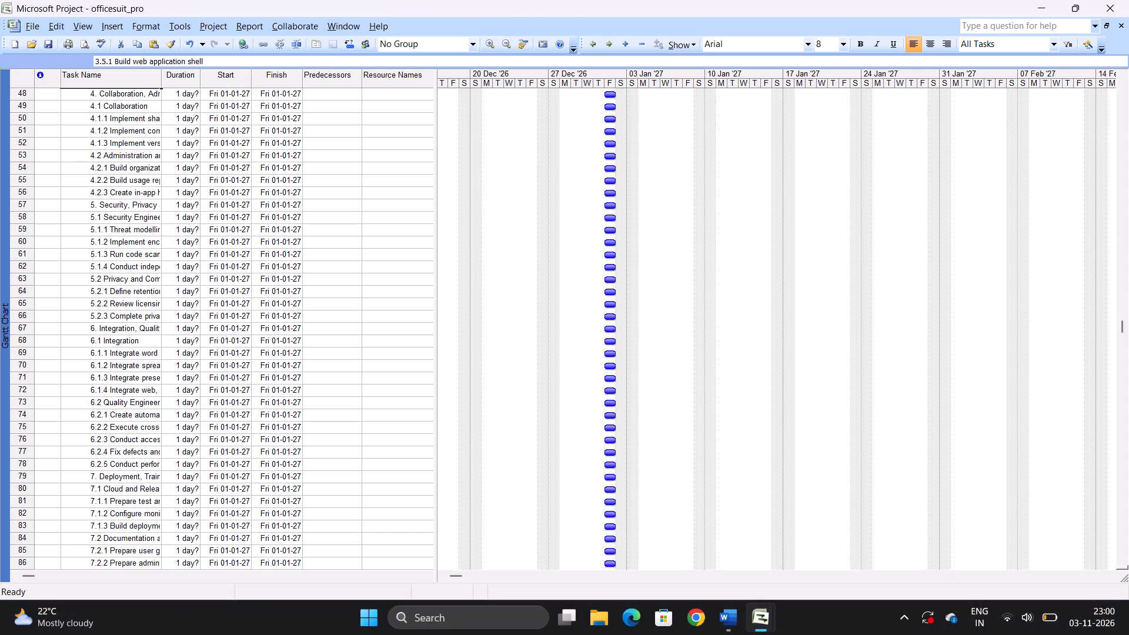
scroll(114, 270, up, 1)
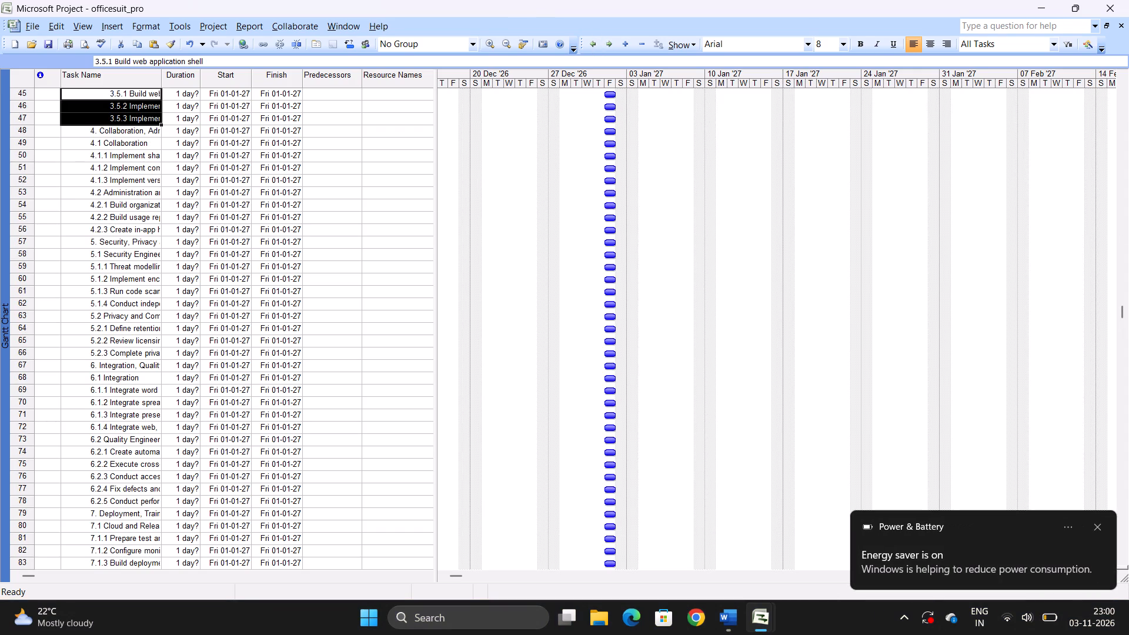
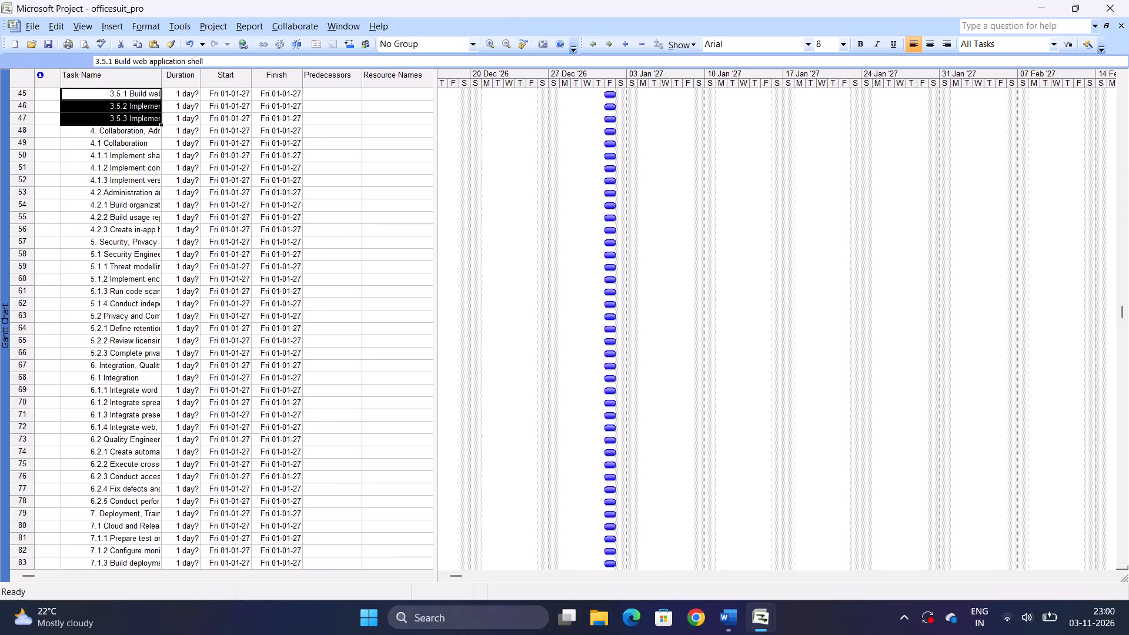
Indent tasks 4.1 through 4.1.3 one level under task 4, and tasks 4.2.1 through 4.2.3 one level under task 4.2.
drag(77, 143, 83, 173)
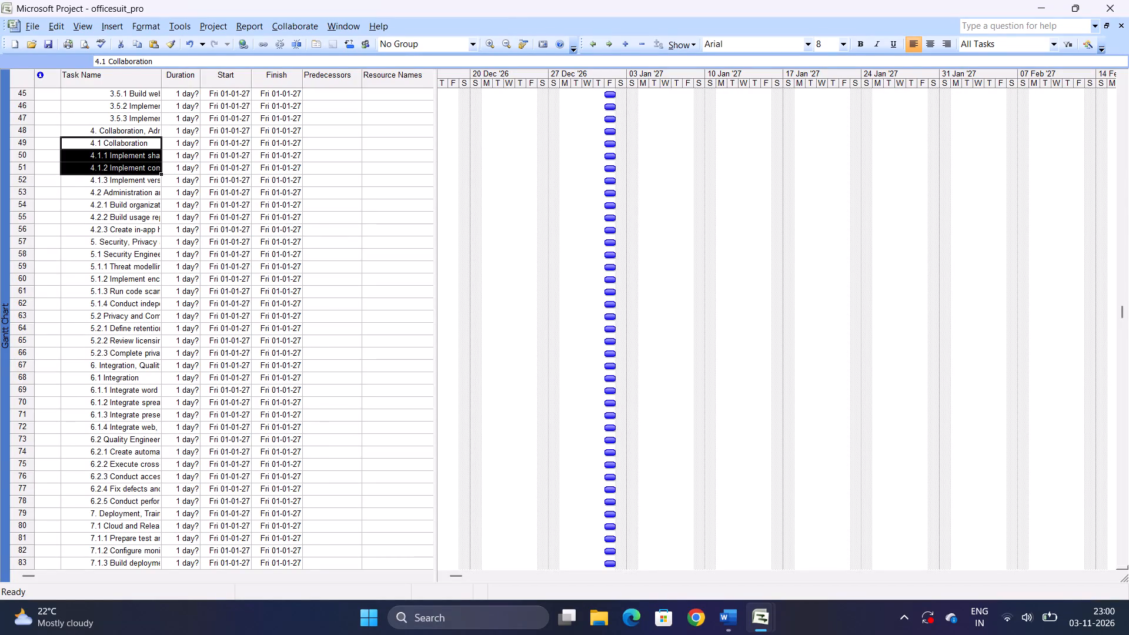
drag(83, 173, 83, 175)
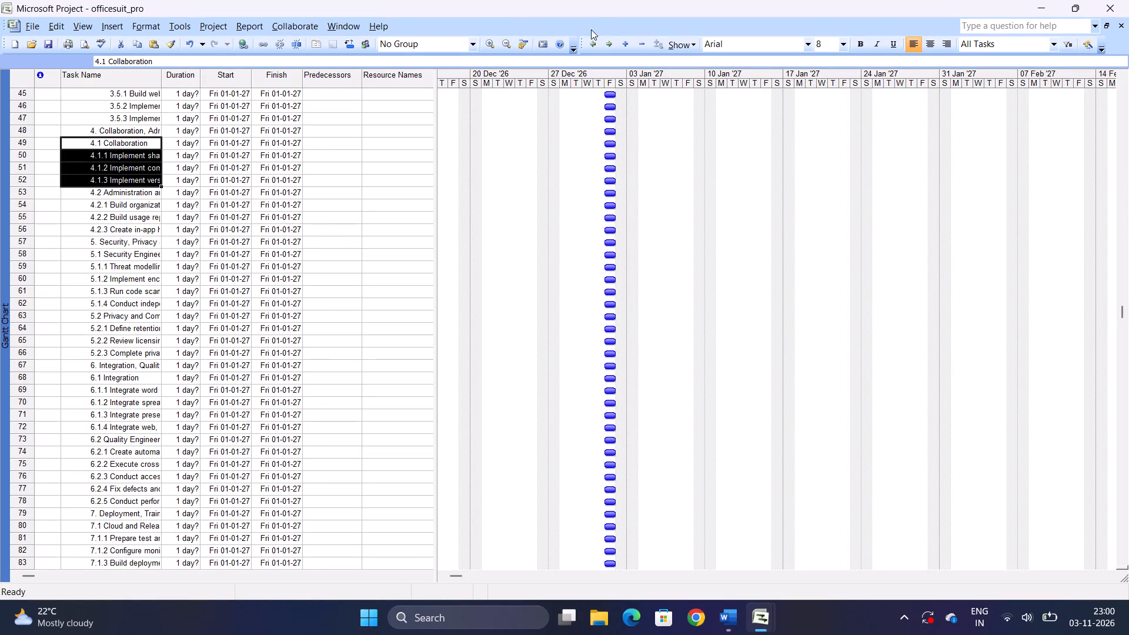
click(605, 43)
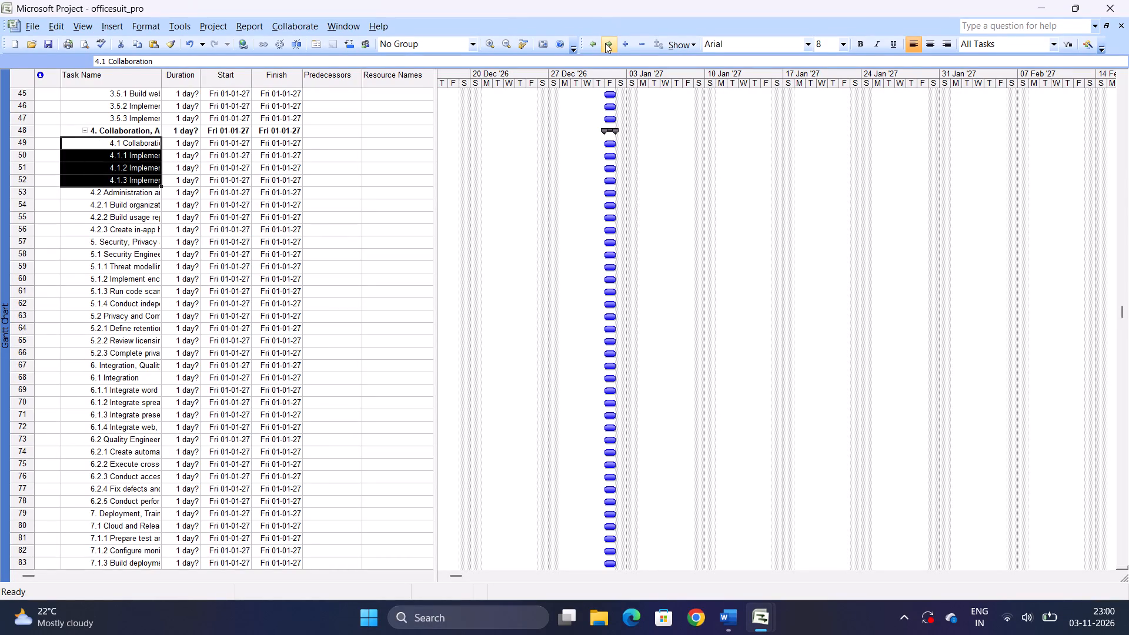
drag(82, 205, 91, 229)
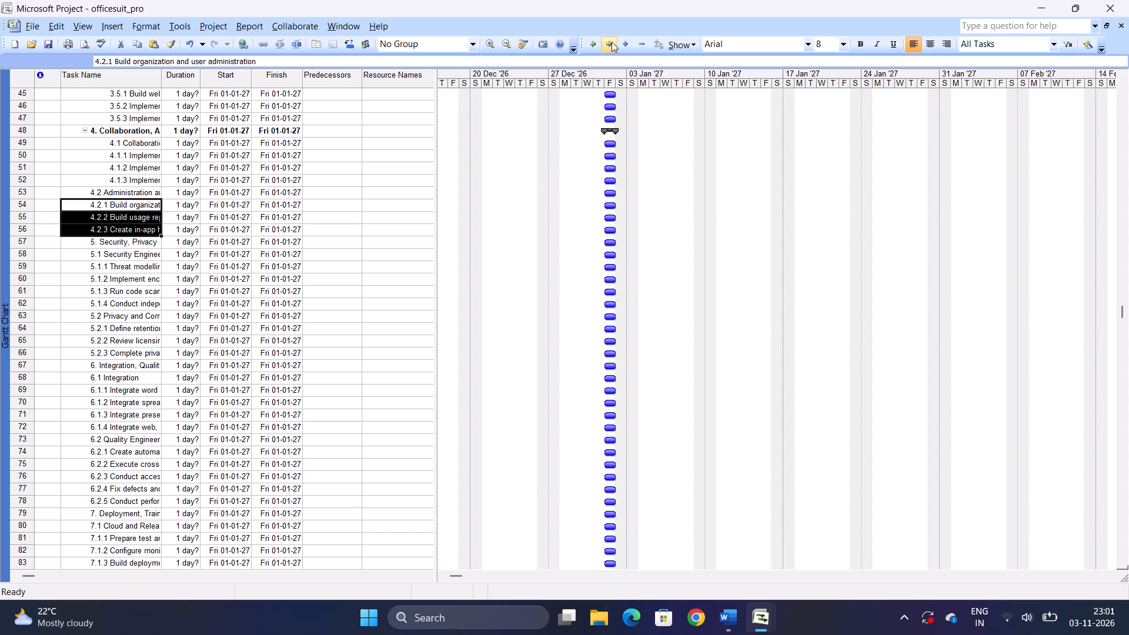
click(612, 42)
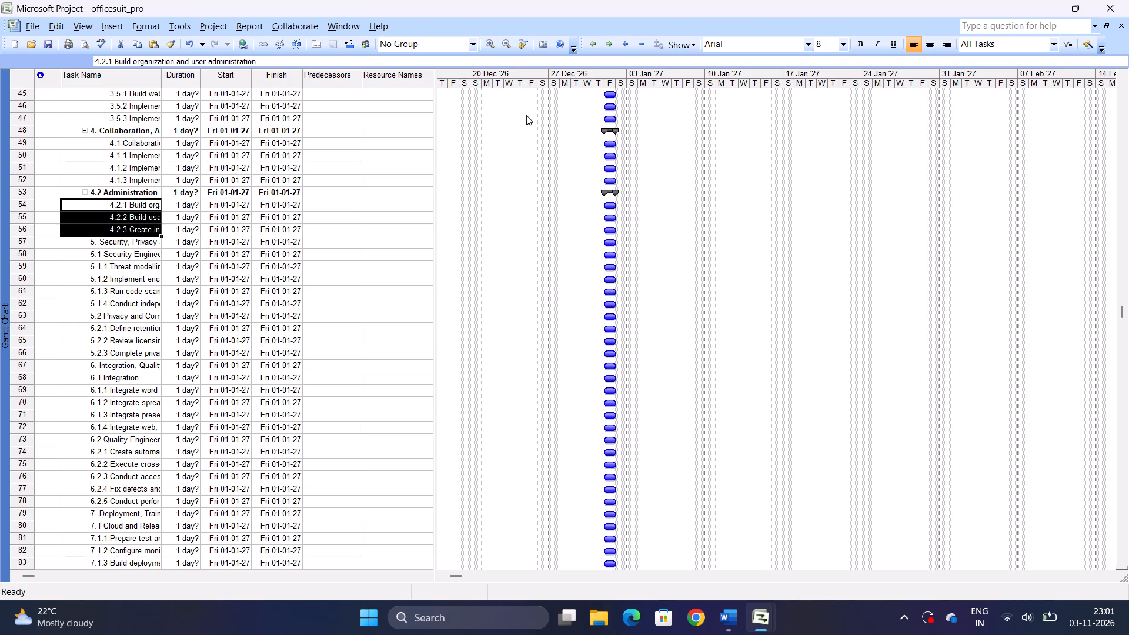
Indent tasks 5.1 through 5.1.4 one level under task 5, and tasks 5.2.1 through 5.2.3 one level under task 5.2.
drag(82, 254, 82, 309)
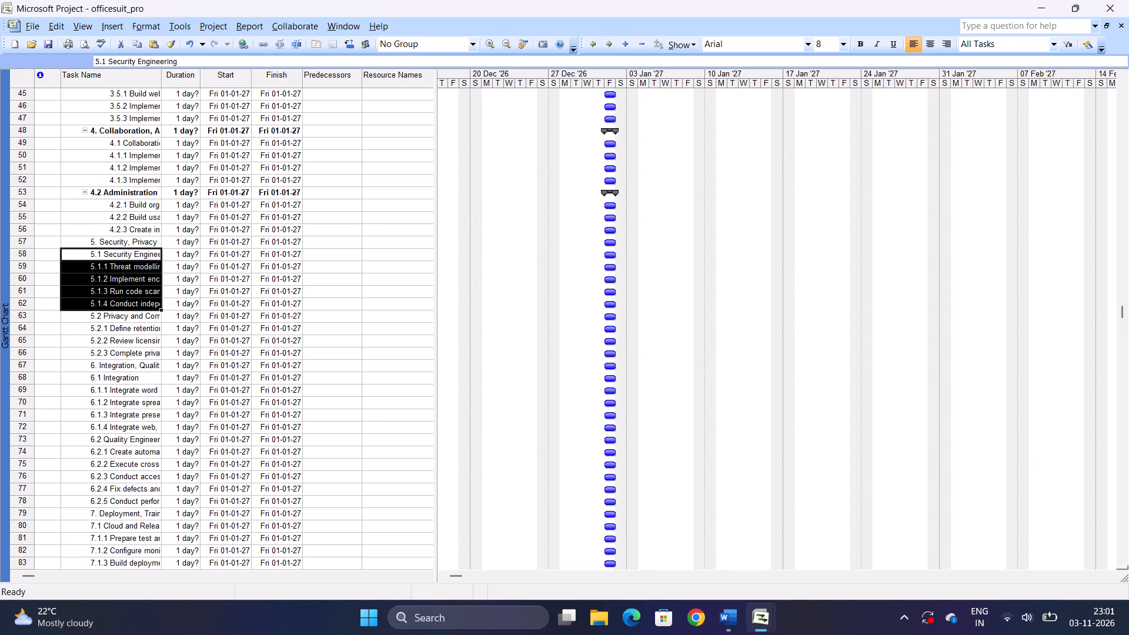
click(605, 38)
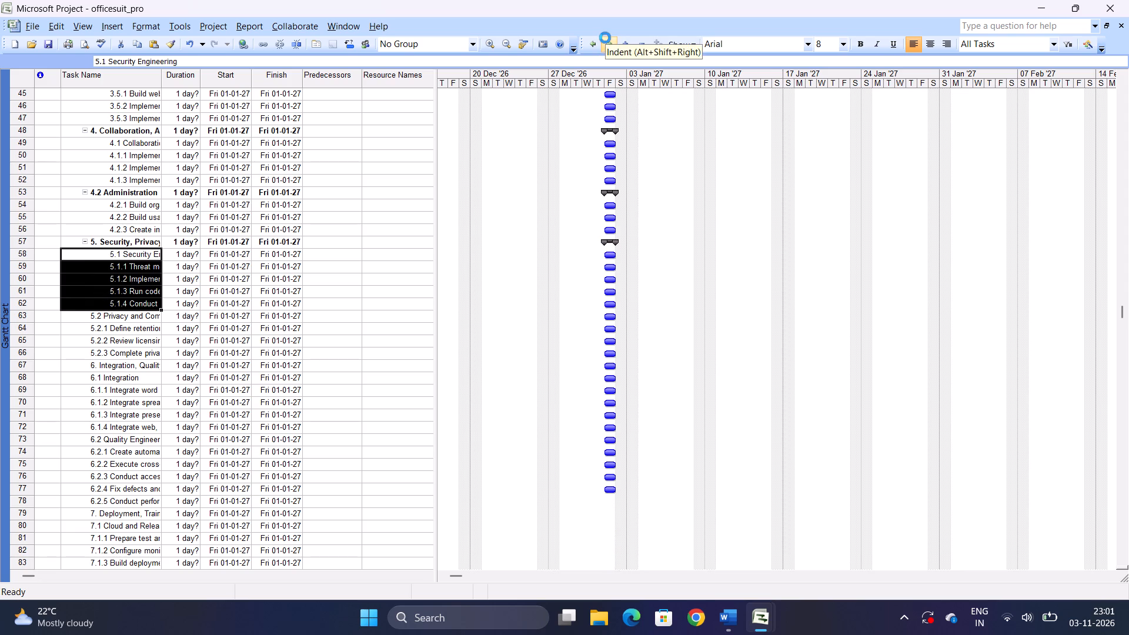
drag(72, 329, 78, 357)
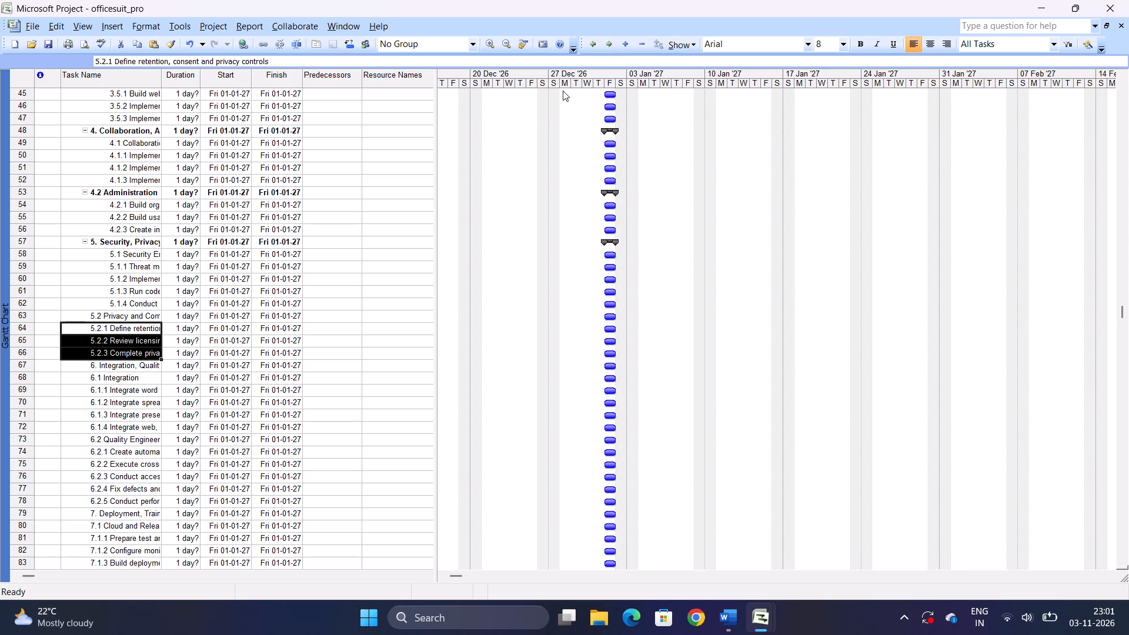
click(613, 44)
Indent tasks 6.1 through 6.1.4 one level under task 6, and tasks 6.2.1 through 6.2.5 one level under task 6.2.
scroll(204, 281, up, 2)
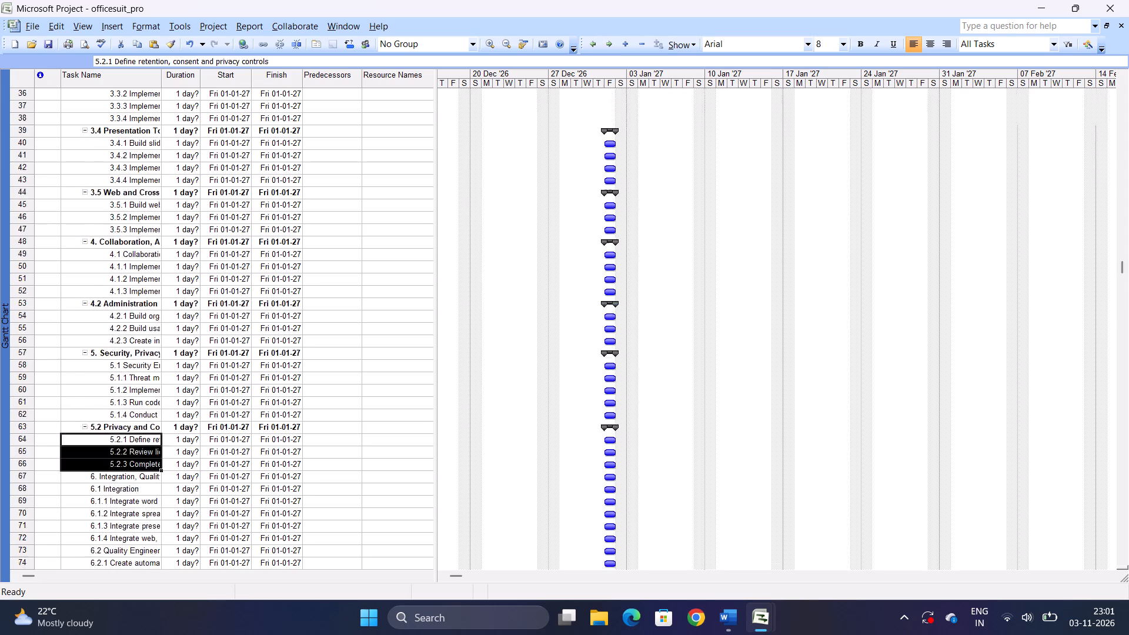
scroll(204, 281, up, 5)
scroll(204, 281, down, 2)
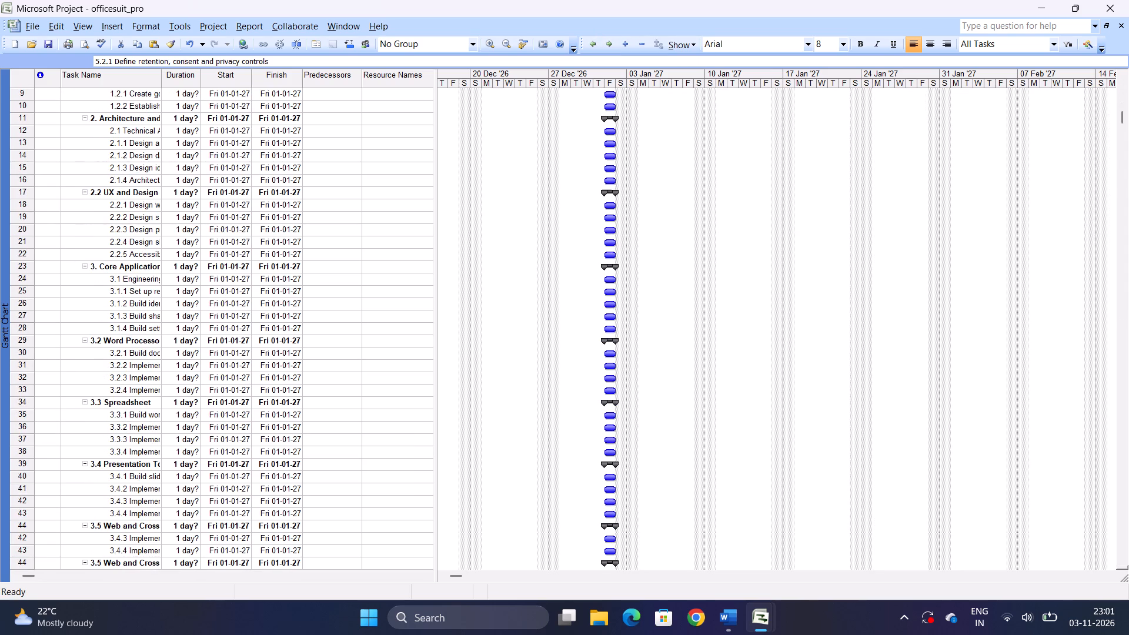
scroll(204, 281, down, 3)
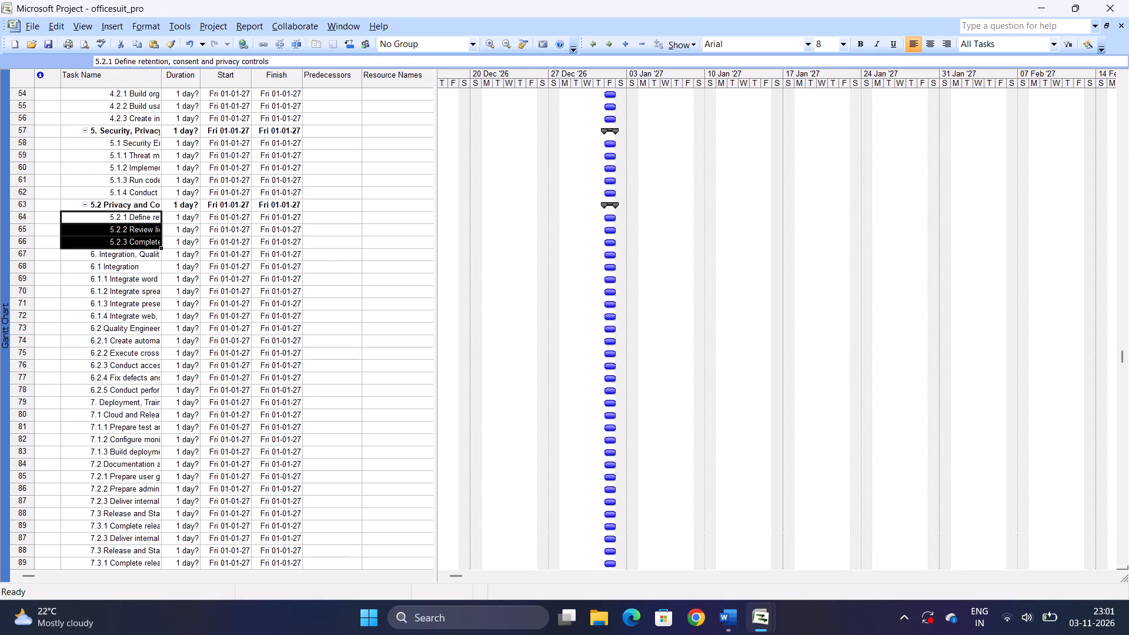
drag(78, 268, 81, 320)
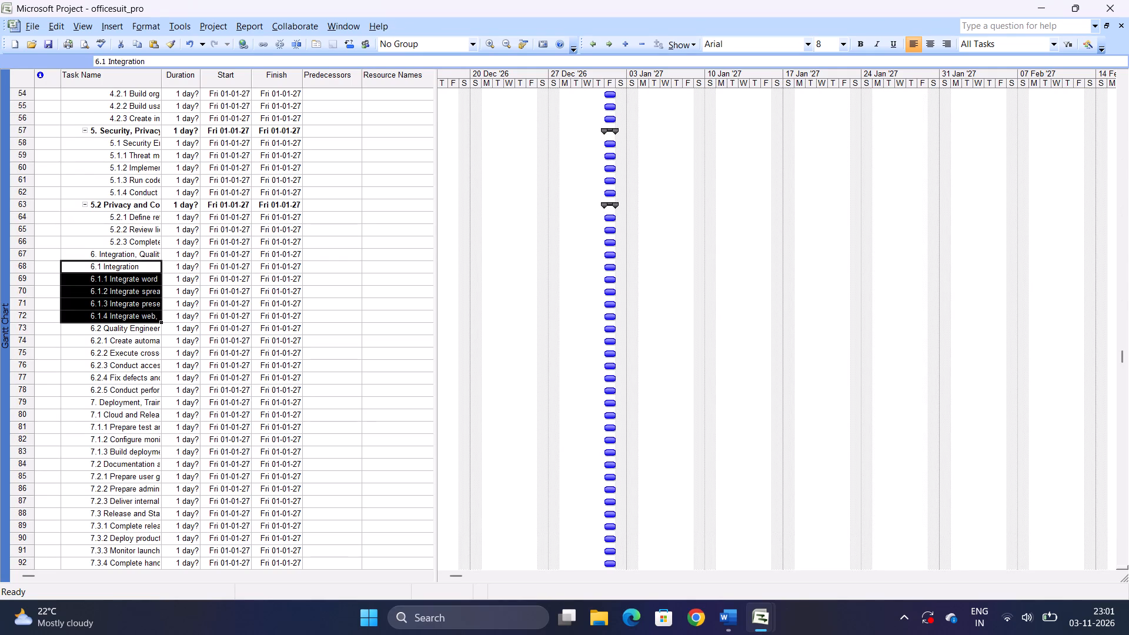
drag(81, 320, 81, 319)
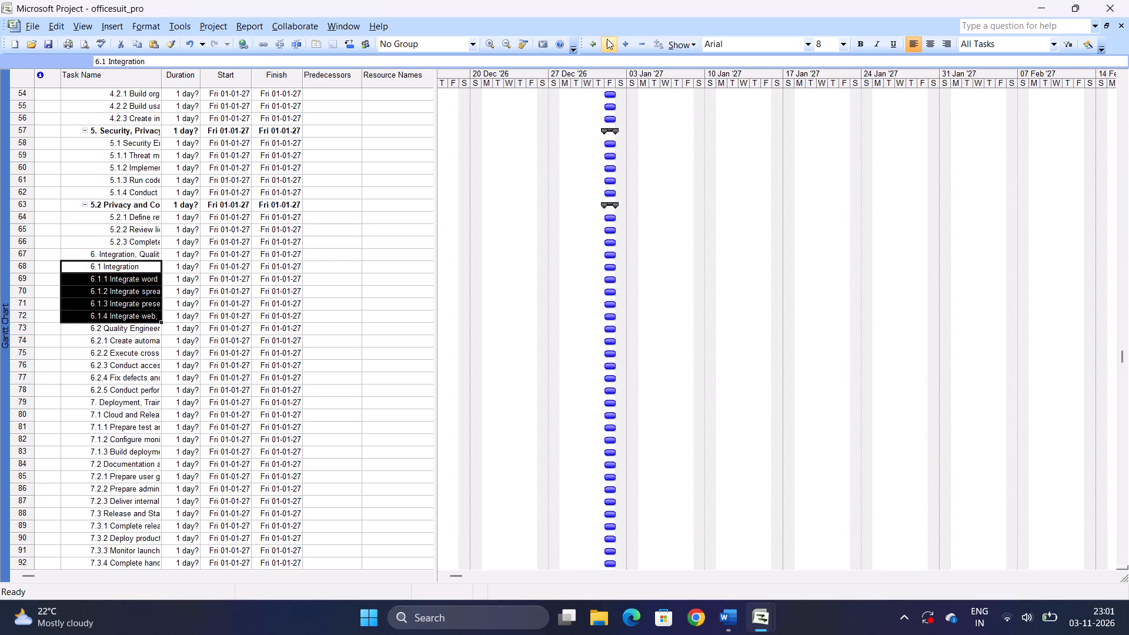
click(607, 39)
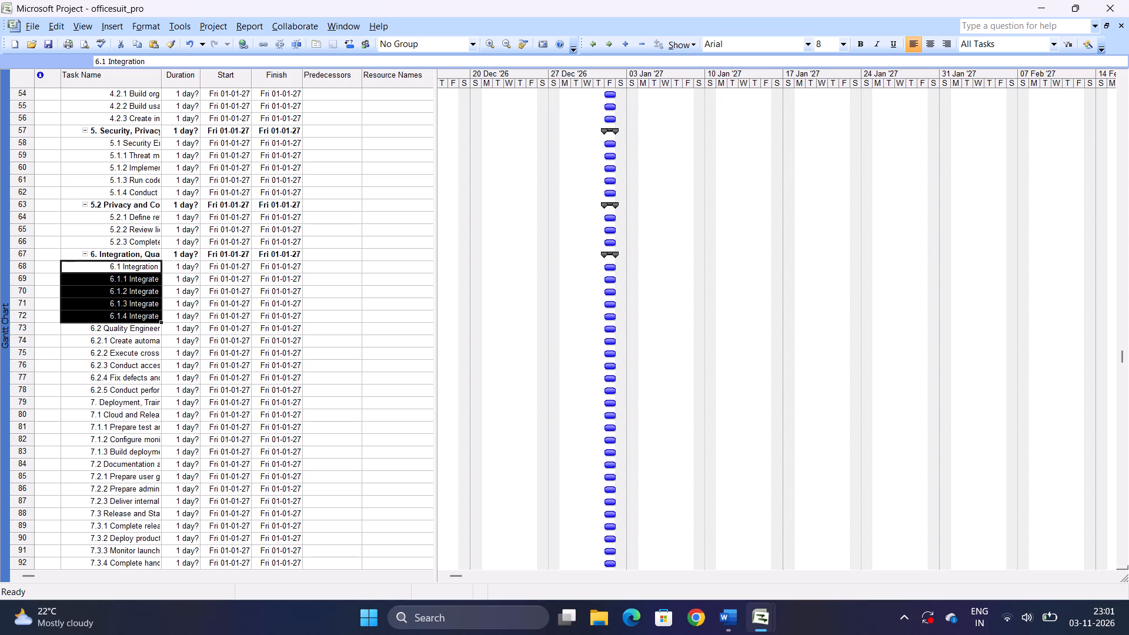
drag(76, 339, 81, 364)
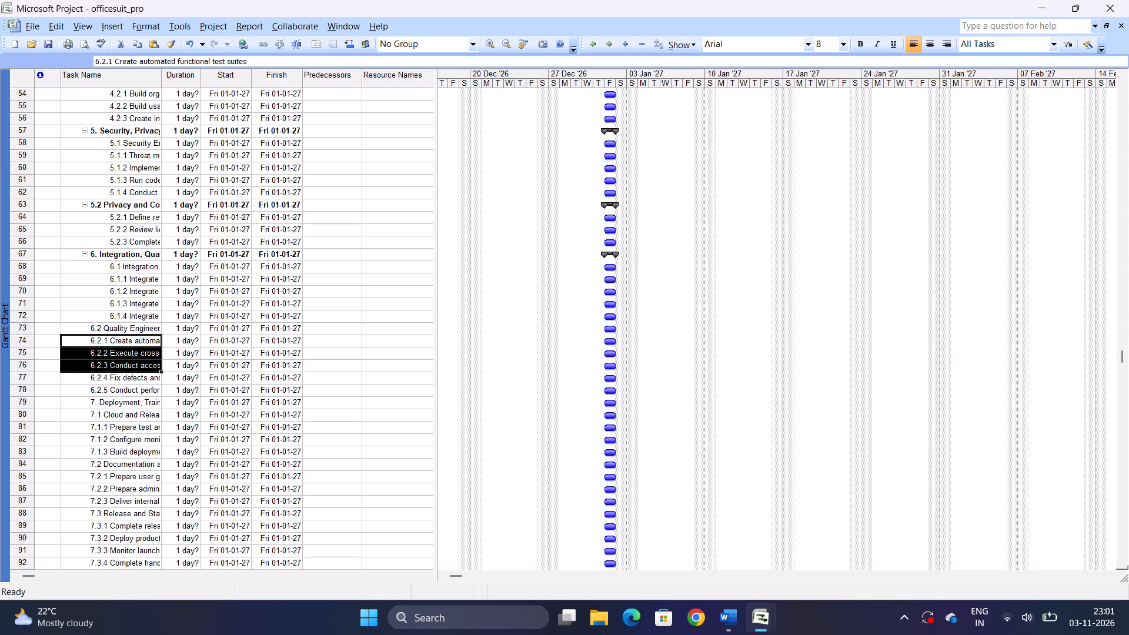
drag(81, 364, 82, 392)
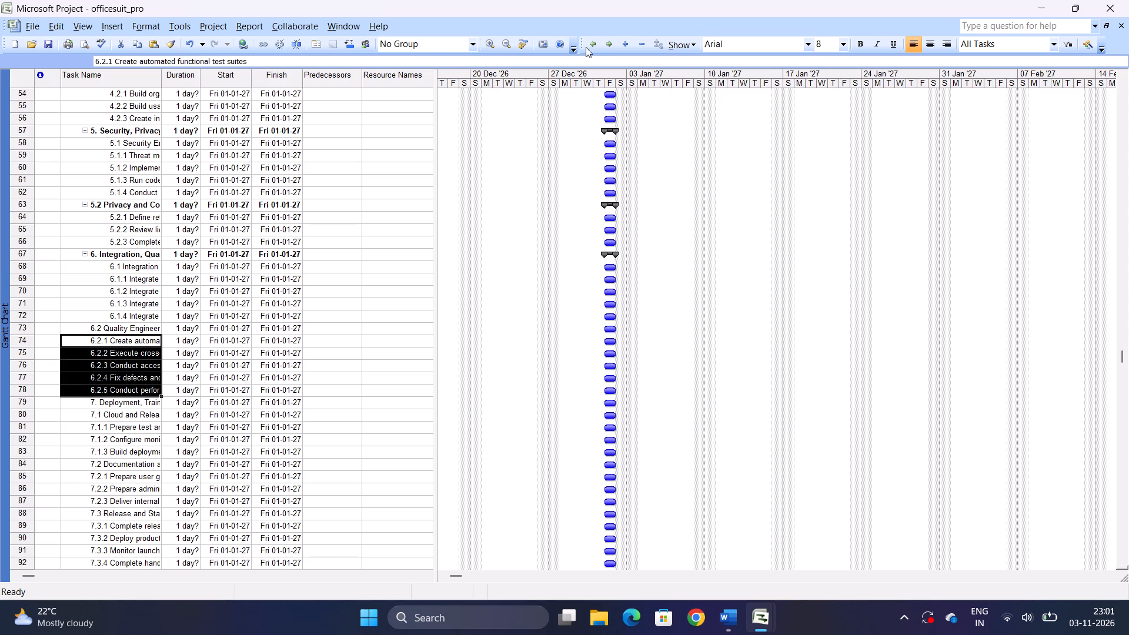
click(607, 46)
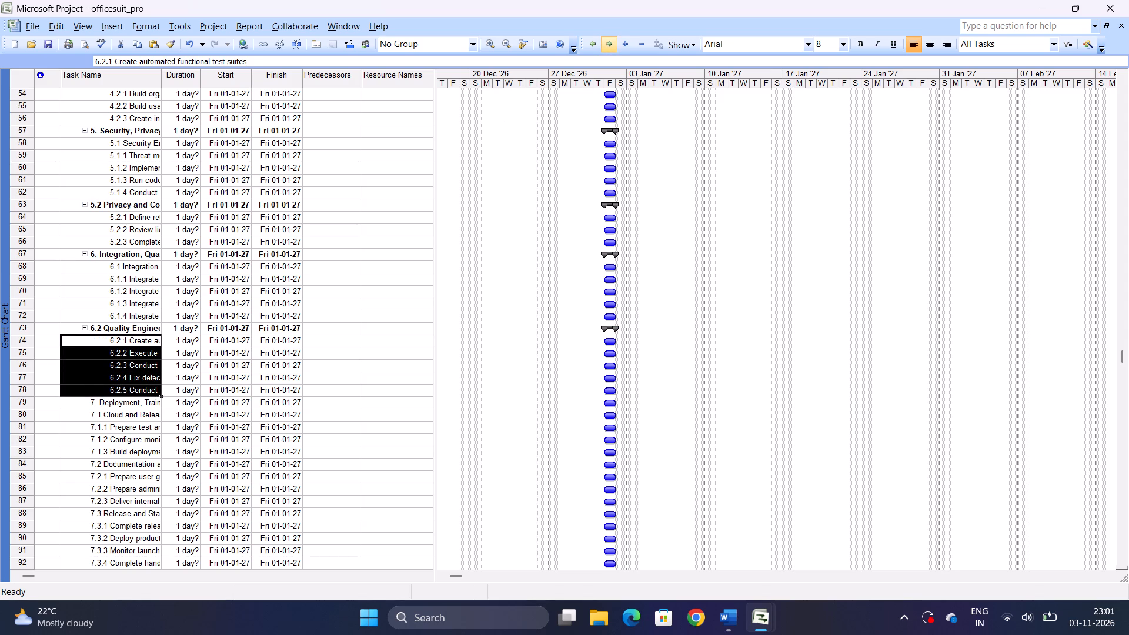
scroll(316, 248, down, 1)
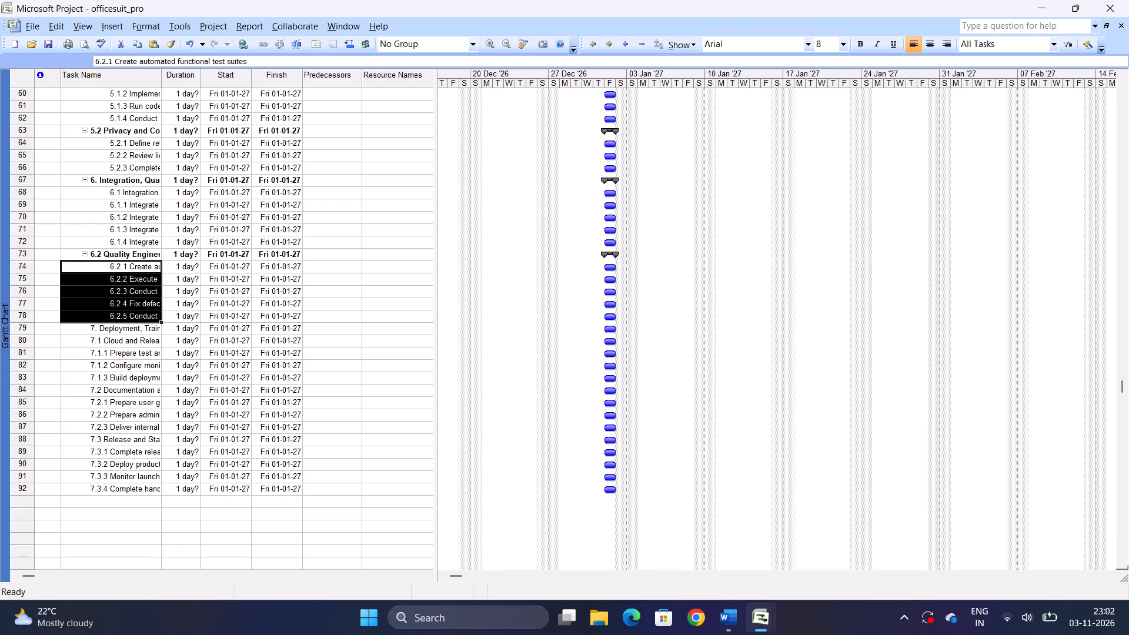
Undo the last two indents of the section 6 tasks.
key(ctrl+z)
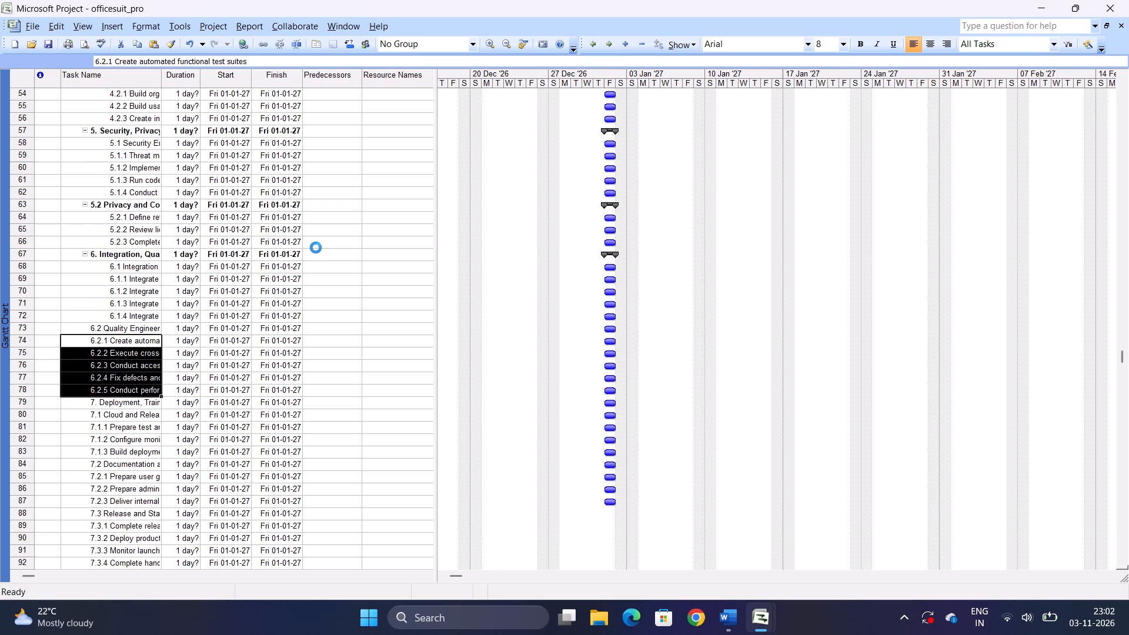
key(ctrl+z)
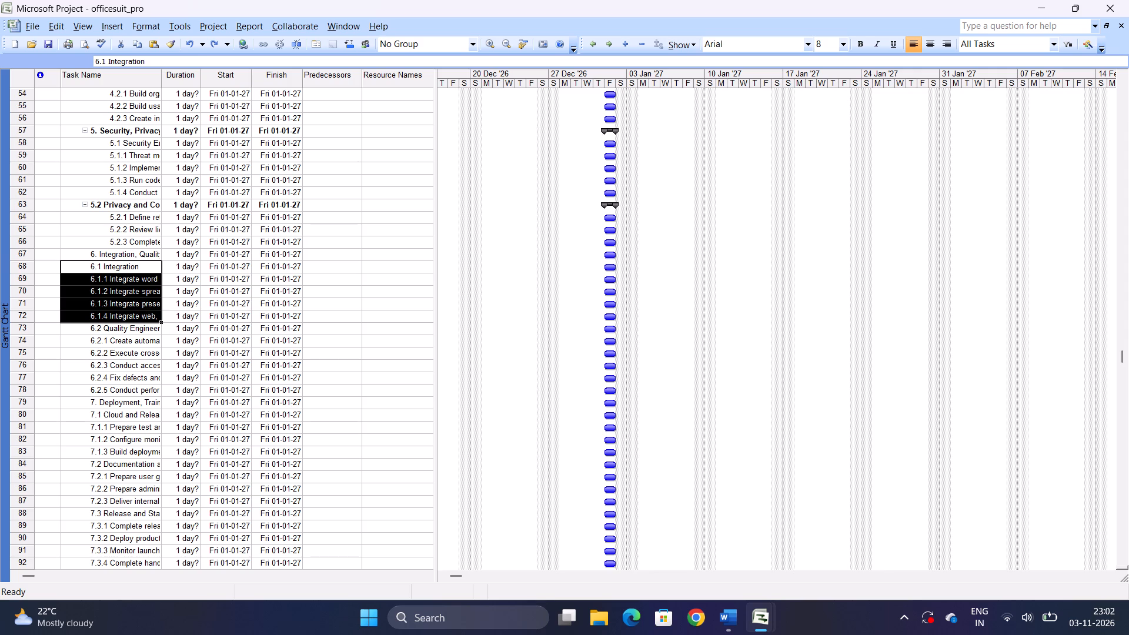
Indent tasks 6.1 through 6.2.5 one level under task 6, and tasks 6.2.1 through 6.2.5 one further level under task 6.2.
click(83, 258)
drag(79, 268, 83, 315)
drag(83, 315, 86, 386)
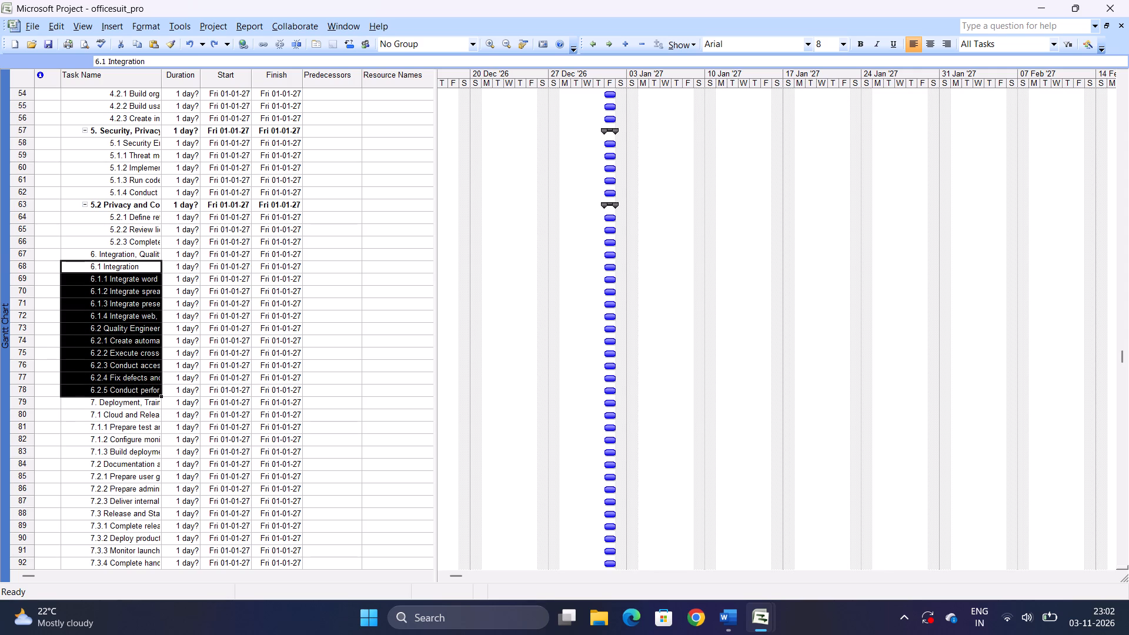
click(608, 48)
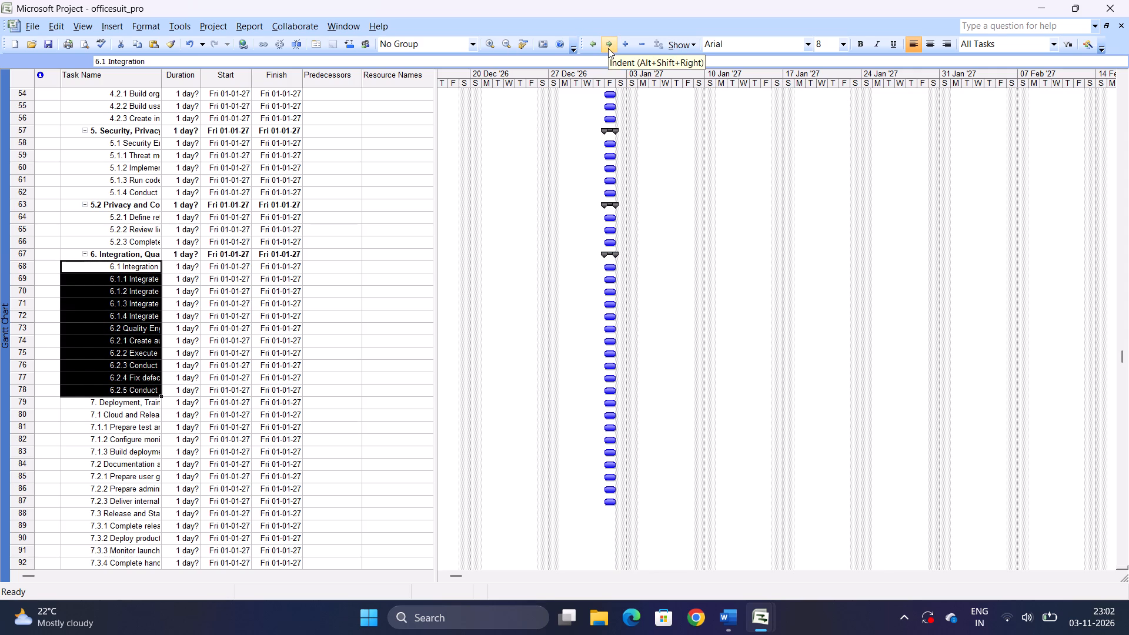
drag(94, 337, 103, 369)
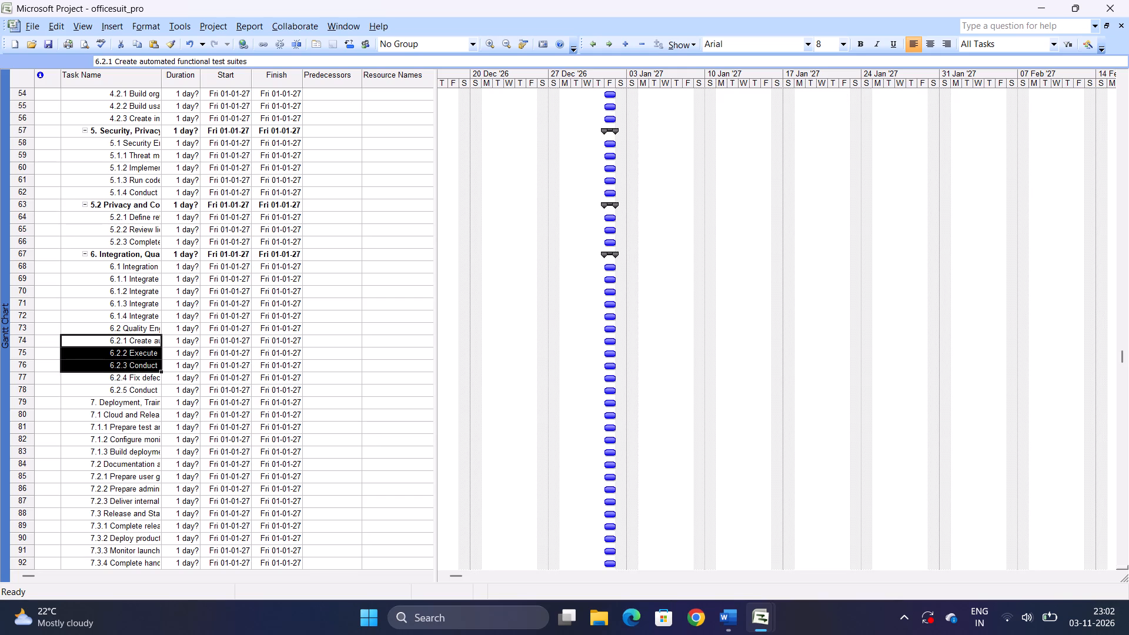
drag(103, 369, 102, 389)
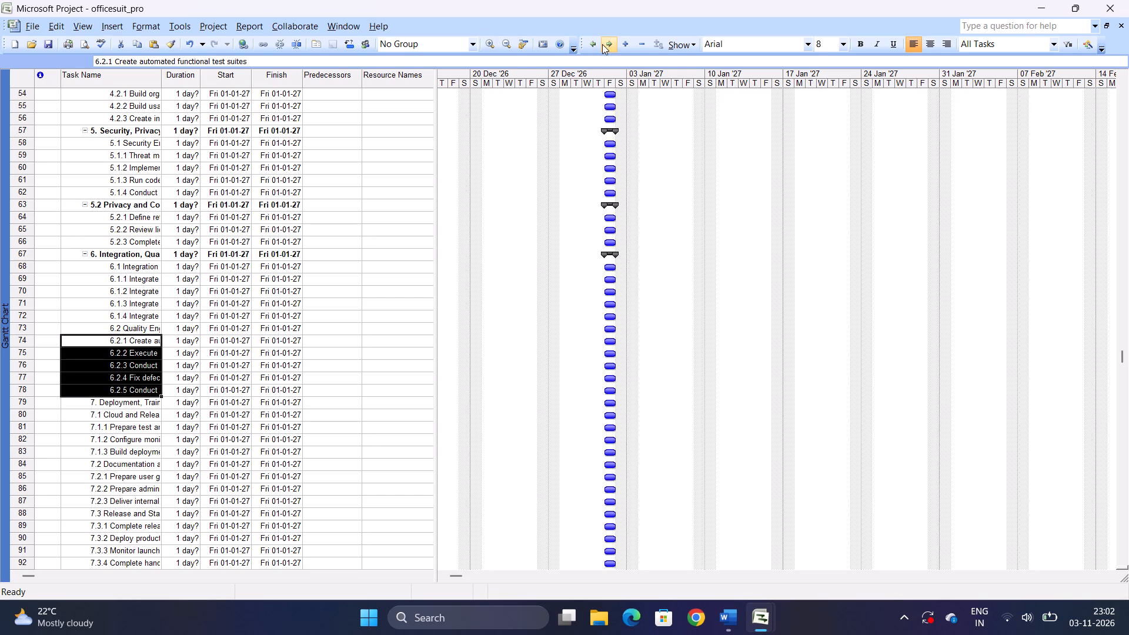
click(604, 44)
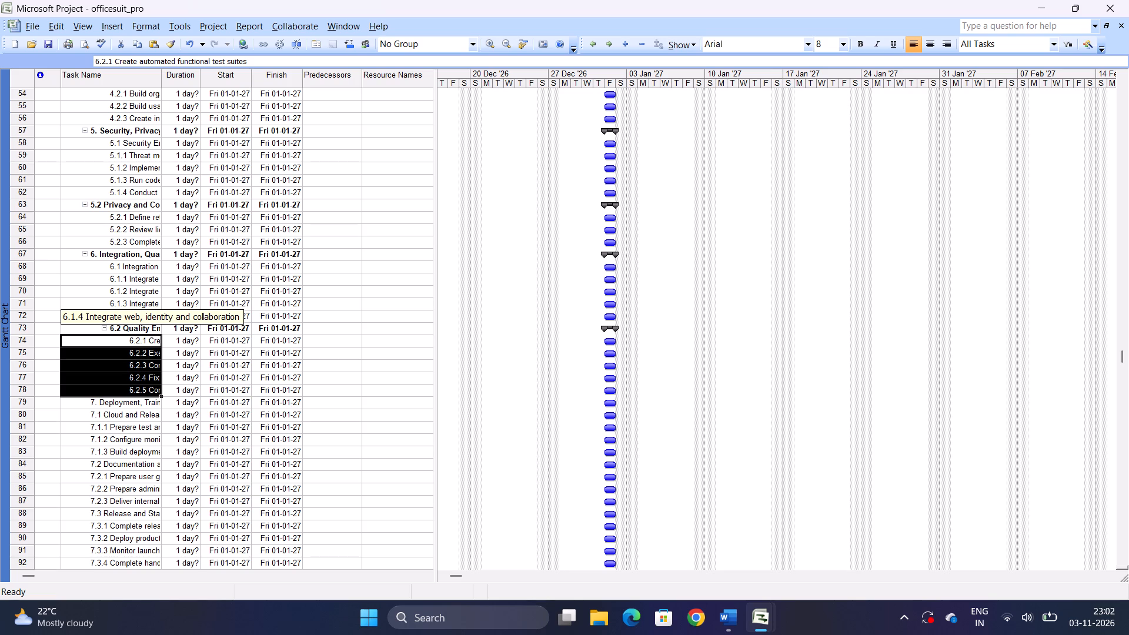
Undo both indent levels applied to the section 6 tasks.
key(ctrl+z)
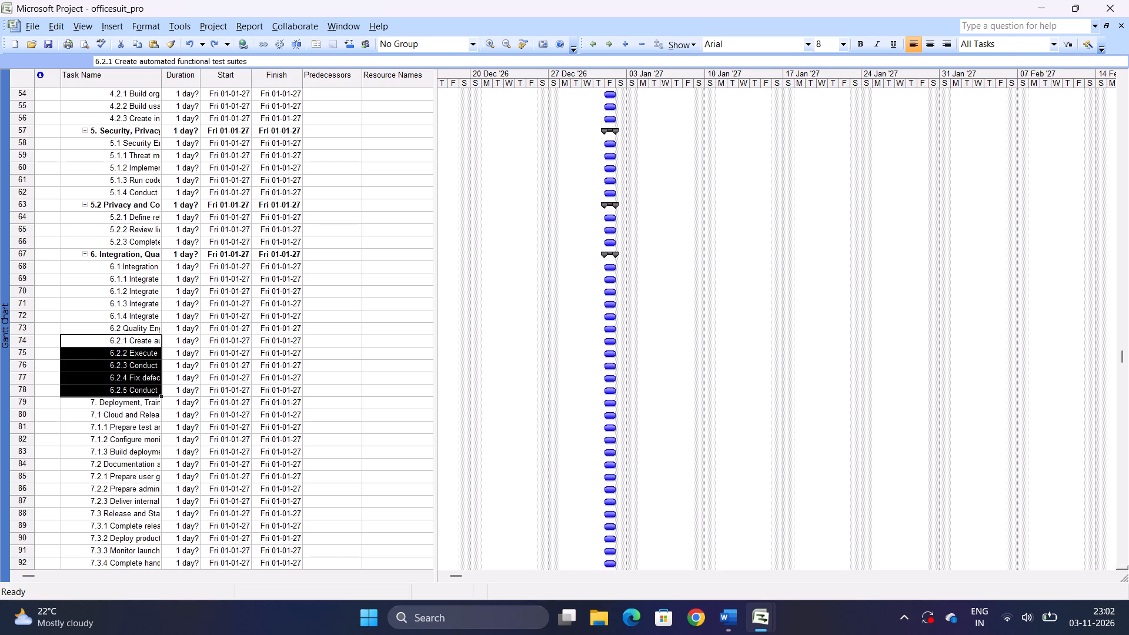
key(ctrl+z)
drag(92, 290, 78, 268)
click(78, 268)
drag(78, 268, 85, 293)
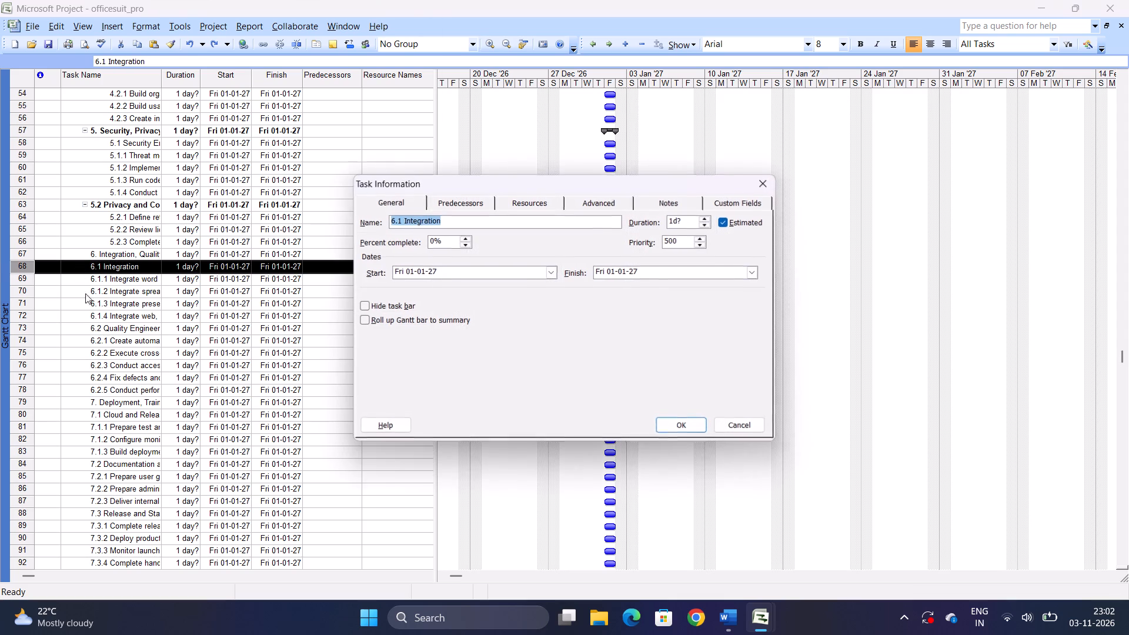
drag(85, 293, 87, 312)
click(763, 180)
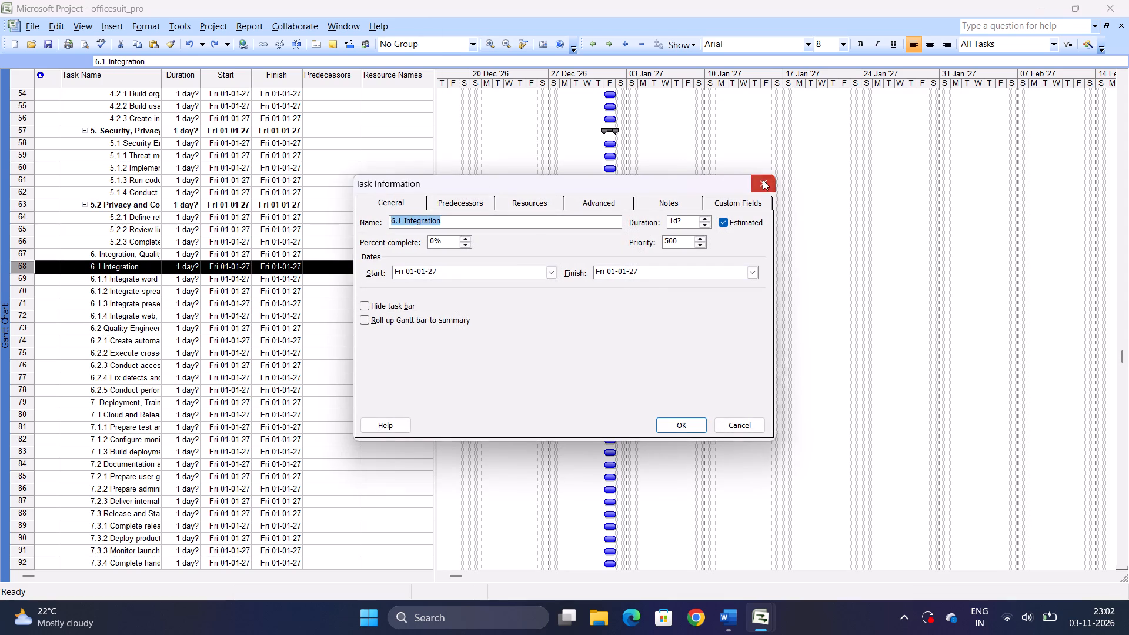
Indent tasks 6.1 through 6.1.4 one level under task 6, and tasks 6.2.1 through 6.2.5 one level under task 6.2.
drag(76, 265, 84, 322)
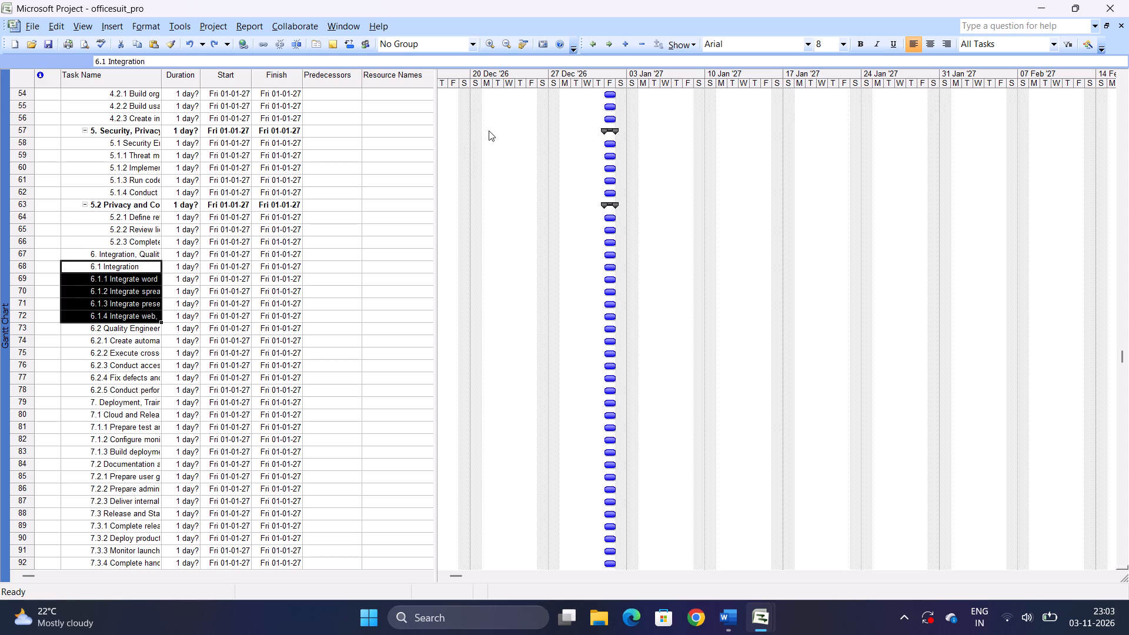
click(610, 43)
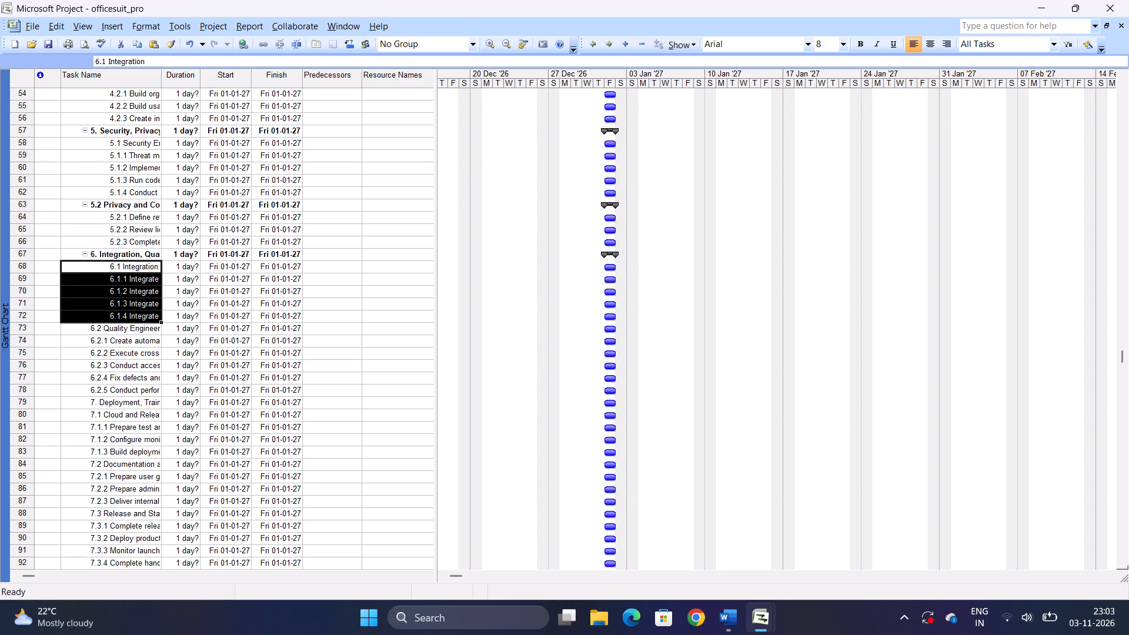
drag(78, 343, 84, 391)
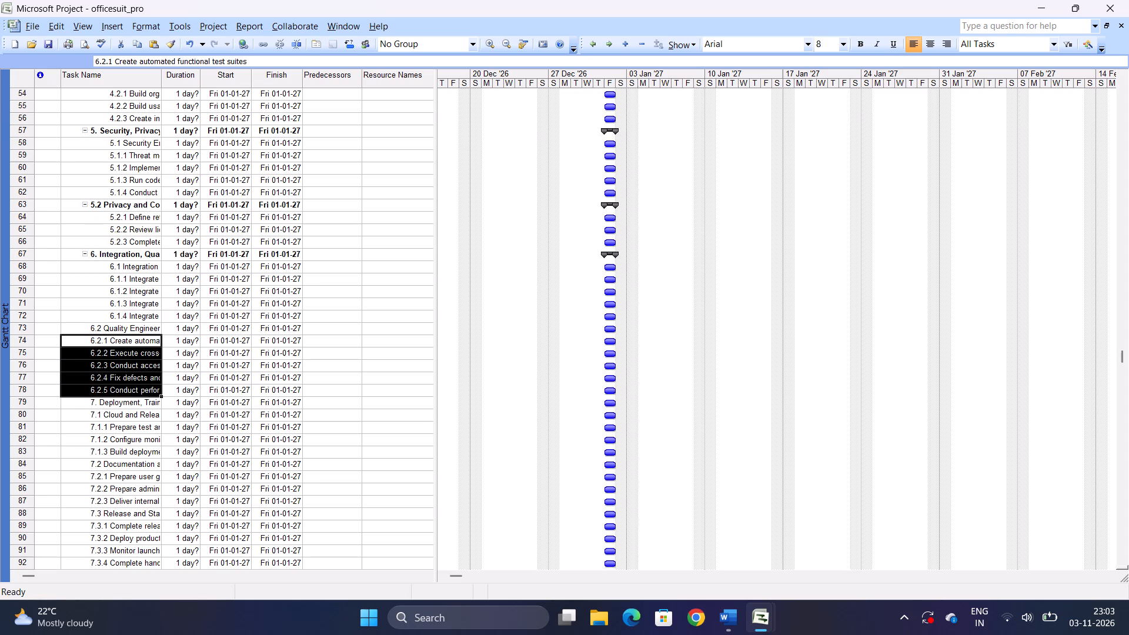
click(605, 48)
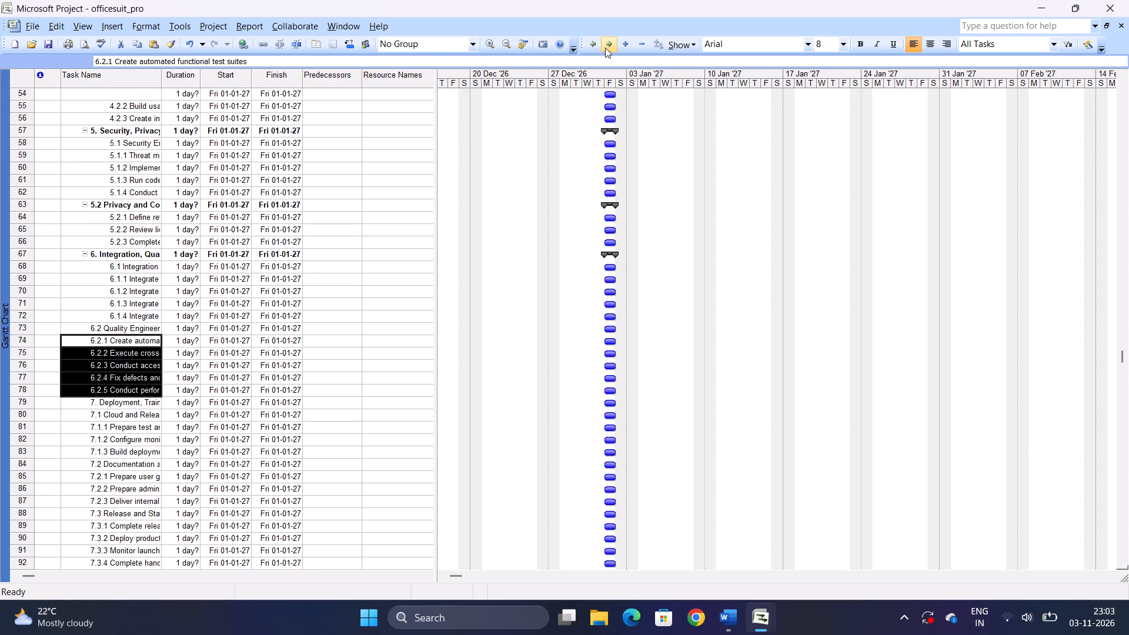
Indent tasks 7.1 through 7.1.3 one level under task 7, and tasks 7.2.1 through 7.2.3 one level under task 7.2.
scroll(173, 327, down, 1)
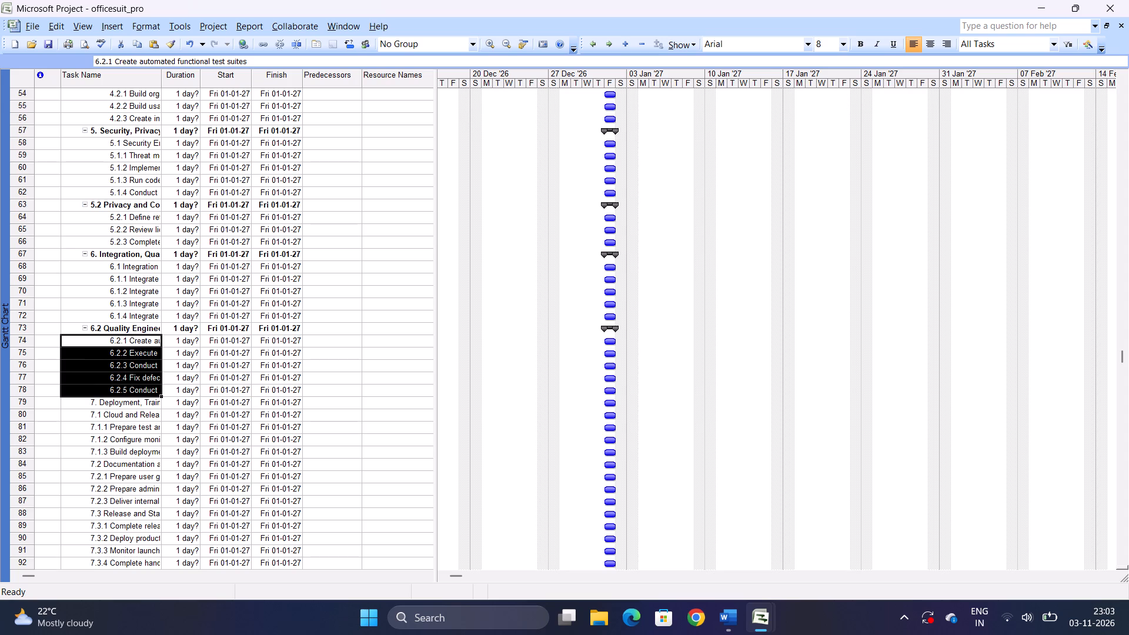
drag(76, 416, 81, 477)
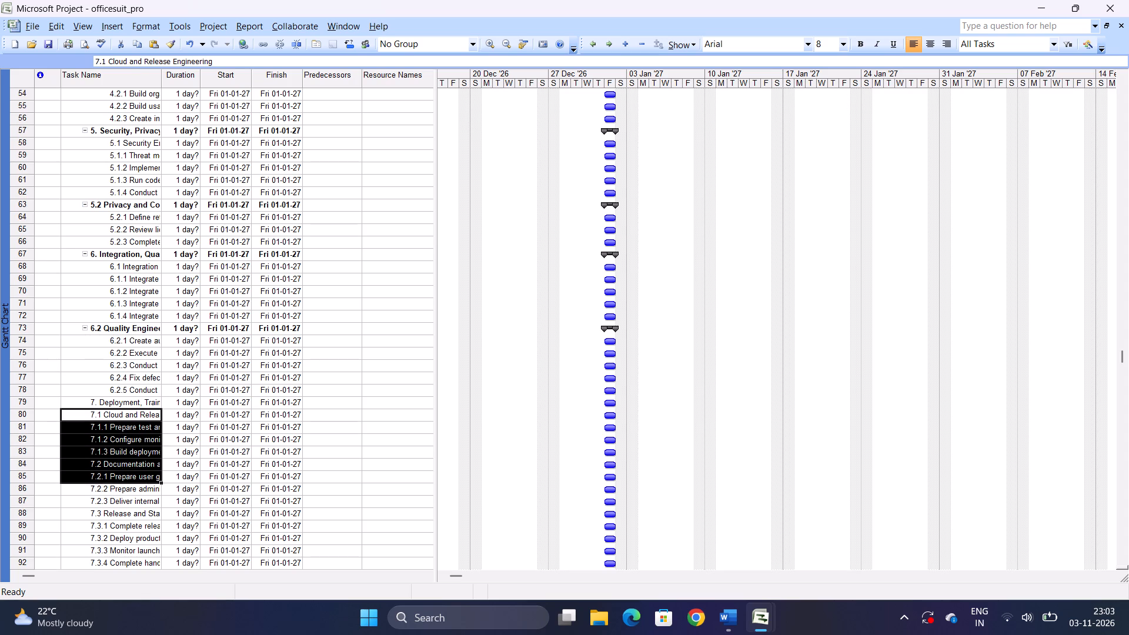
drag(81, 477, 83, 455)
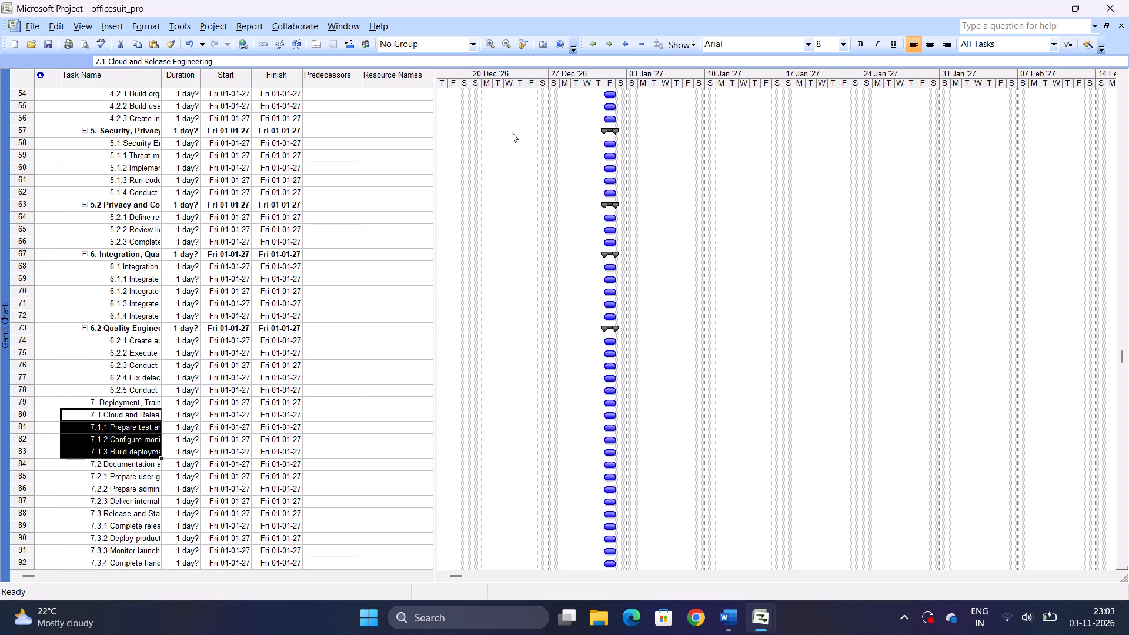
click(607, 50)
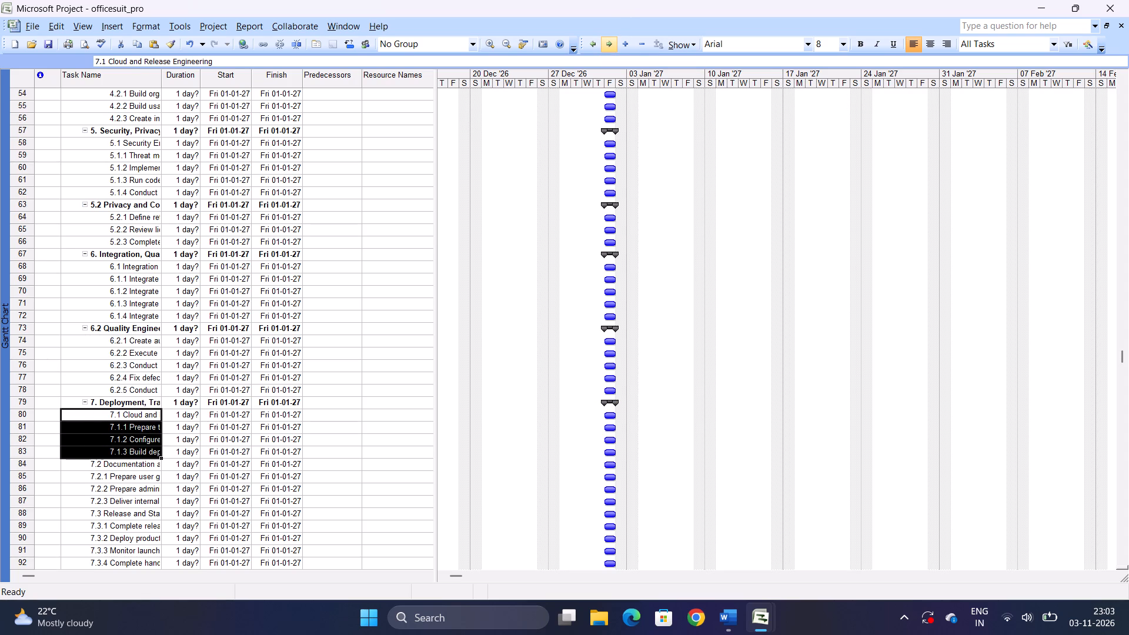
drag(79, 476, 89, 520)
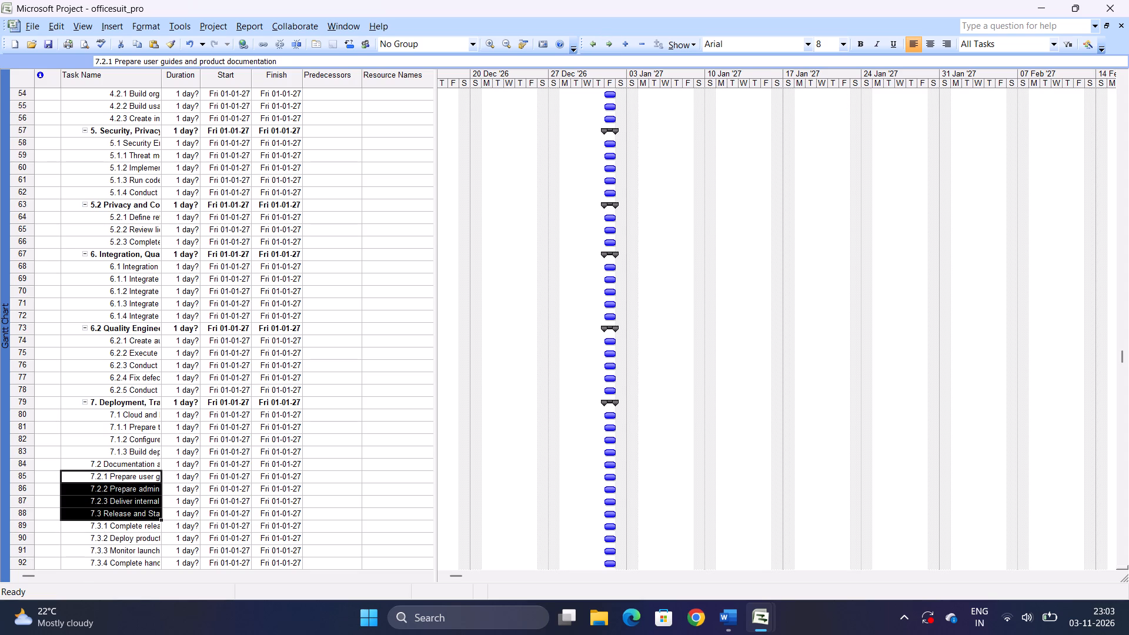
drag(89, 520, 81, 503)
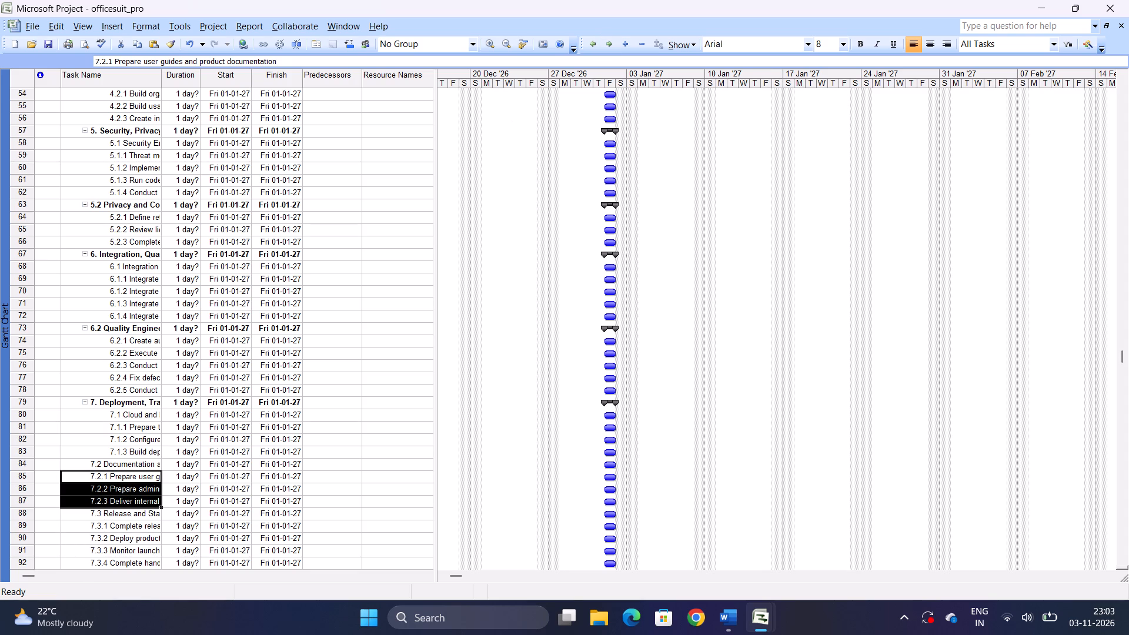
click(607, 44)
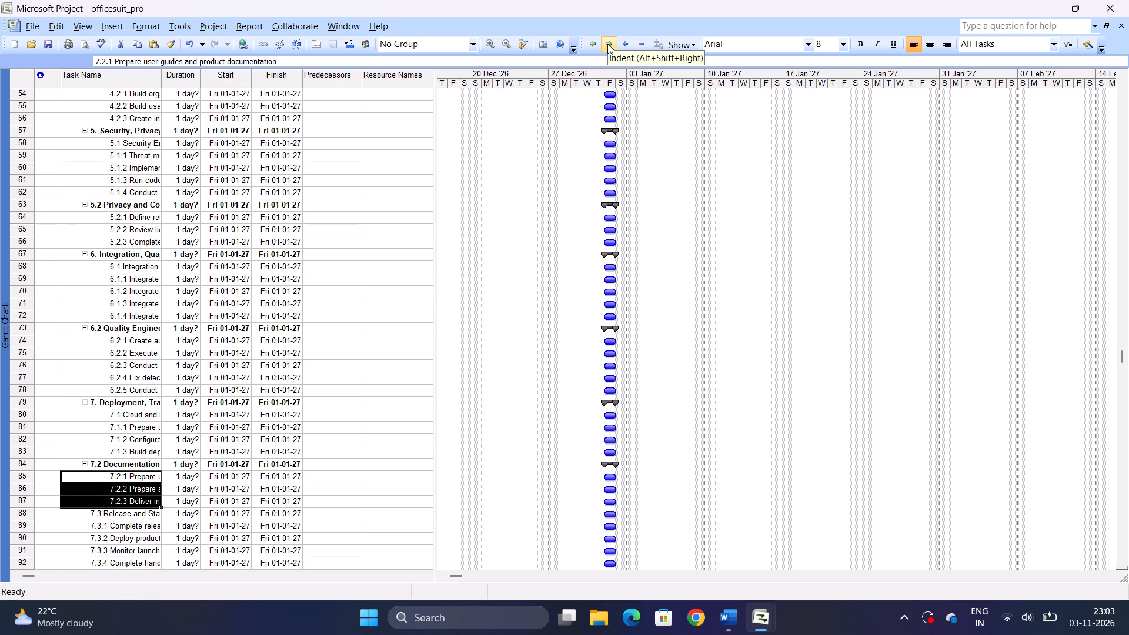
Indent tasks 7.3.1 through 7.3.4 one level under task 7.3.
ctrl+scroll(607, 44, up, 1)
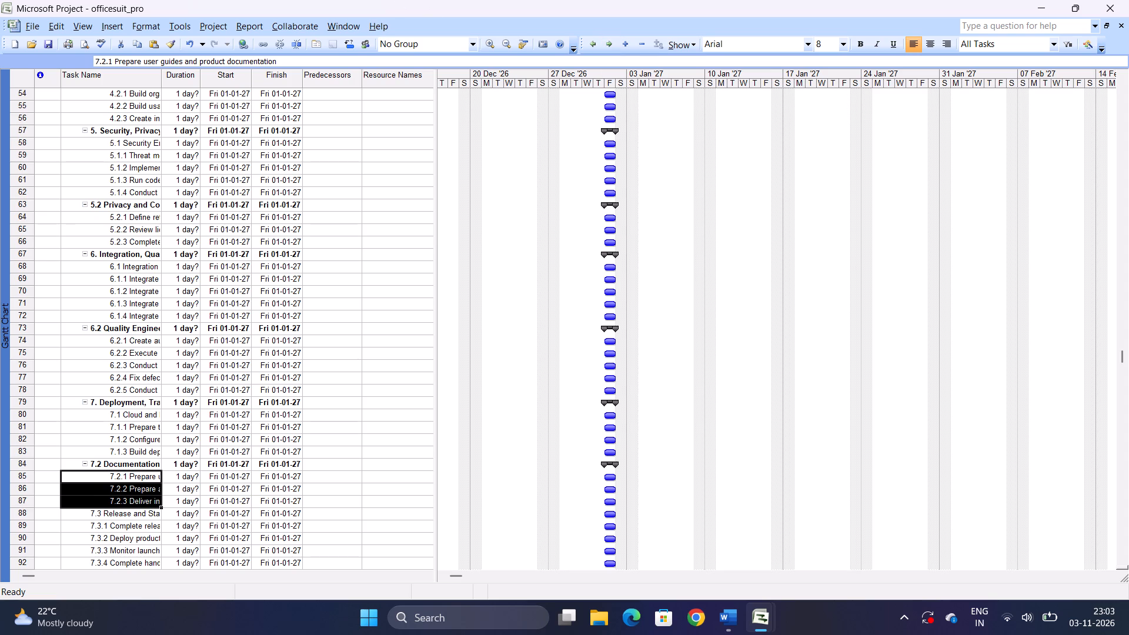
scroll(198, 362, down, 2)
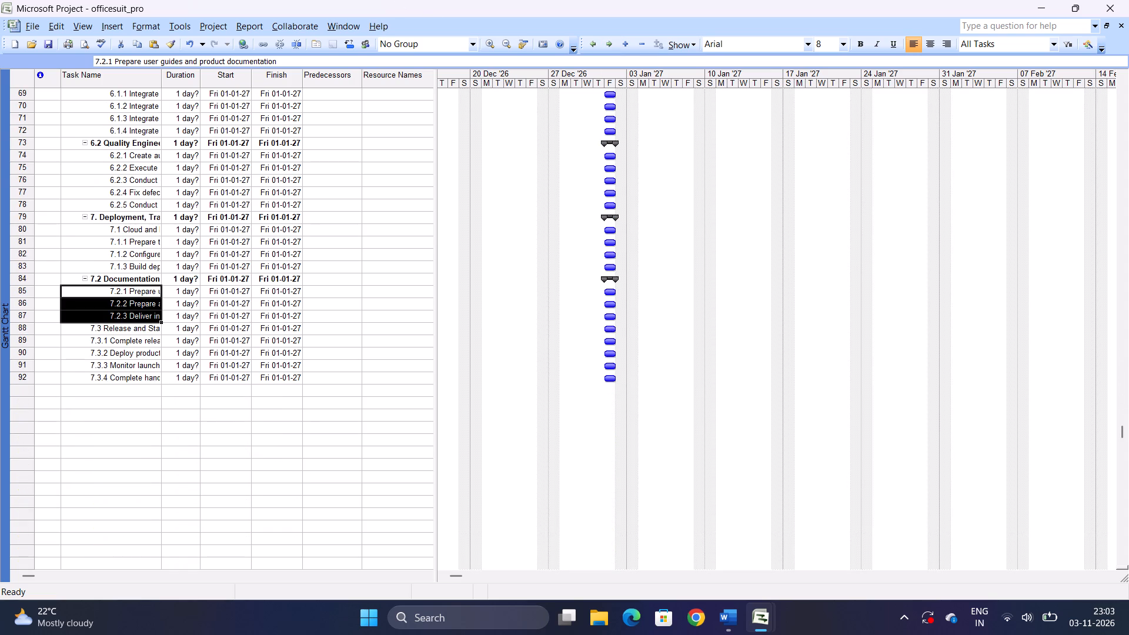
drag(79, 337, 93, 373)
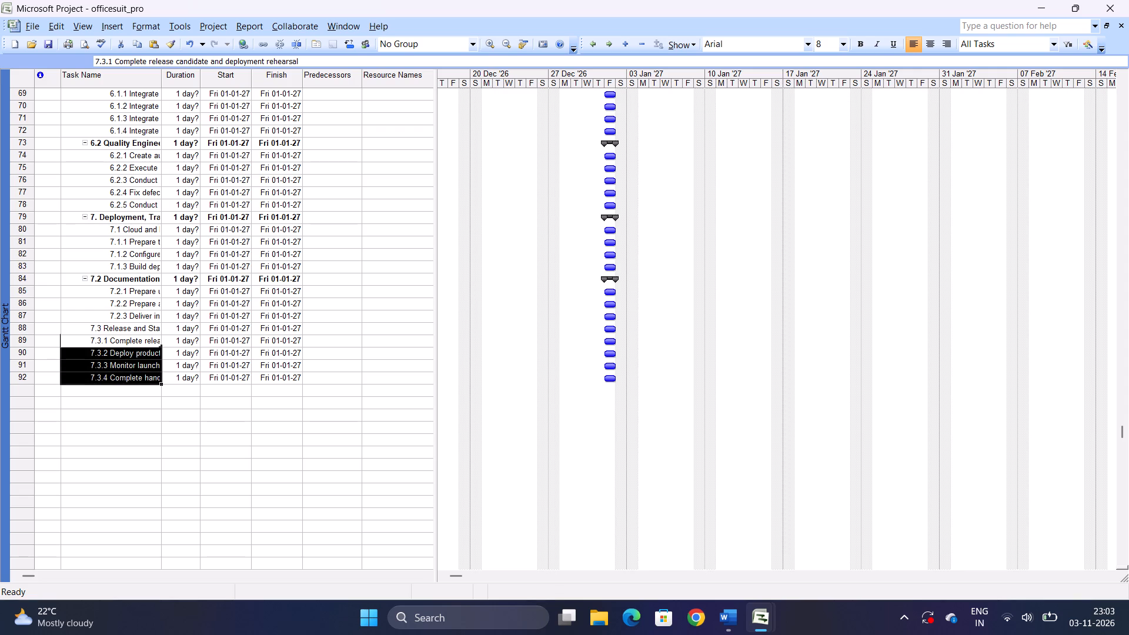
click(93, 373)
drag(75, 342, 87, 372)
drag(87, 372, 87, 375)
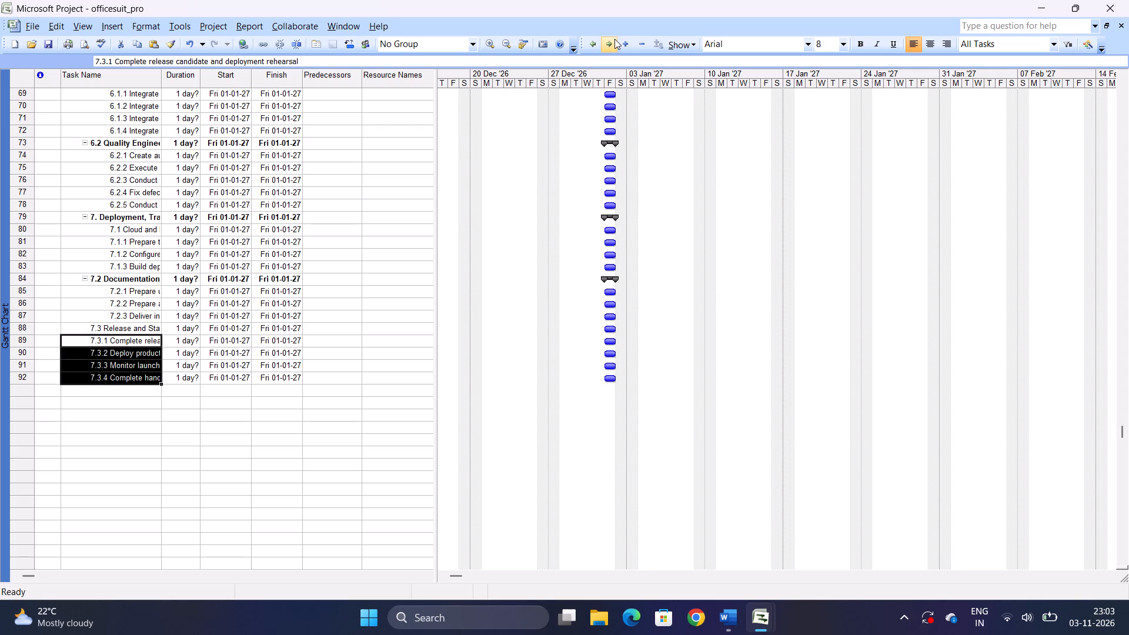
click(614, 39)
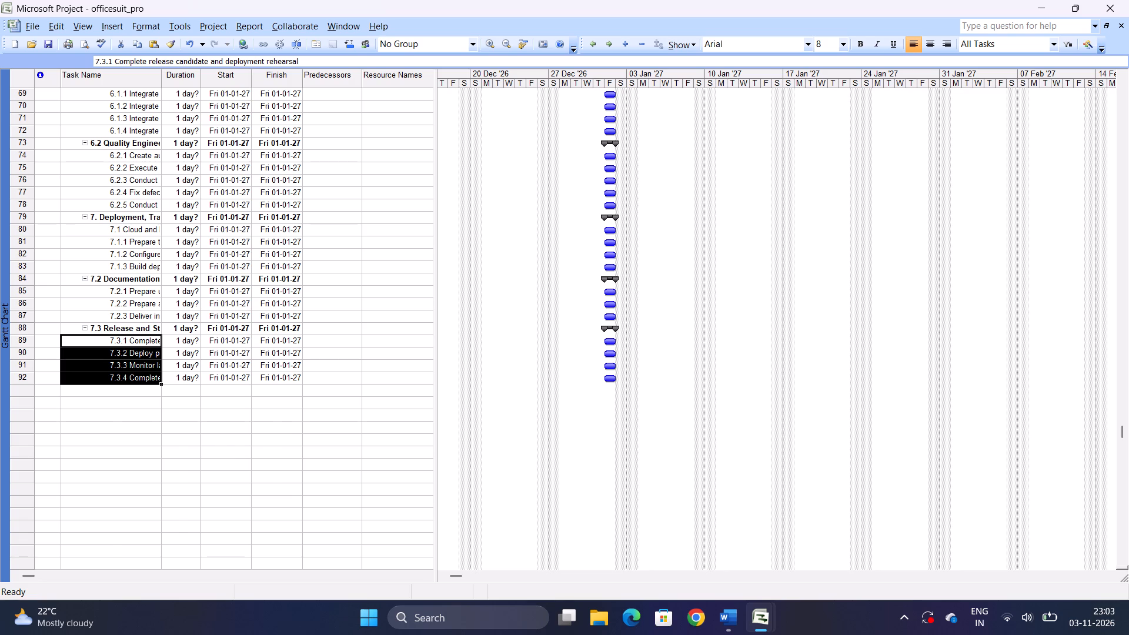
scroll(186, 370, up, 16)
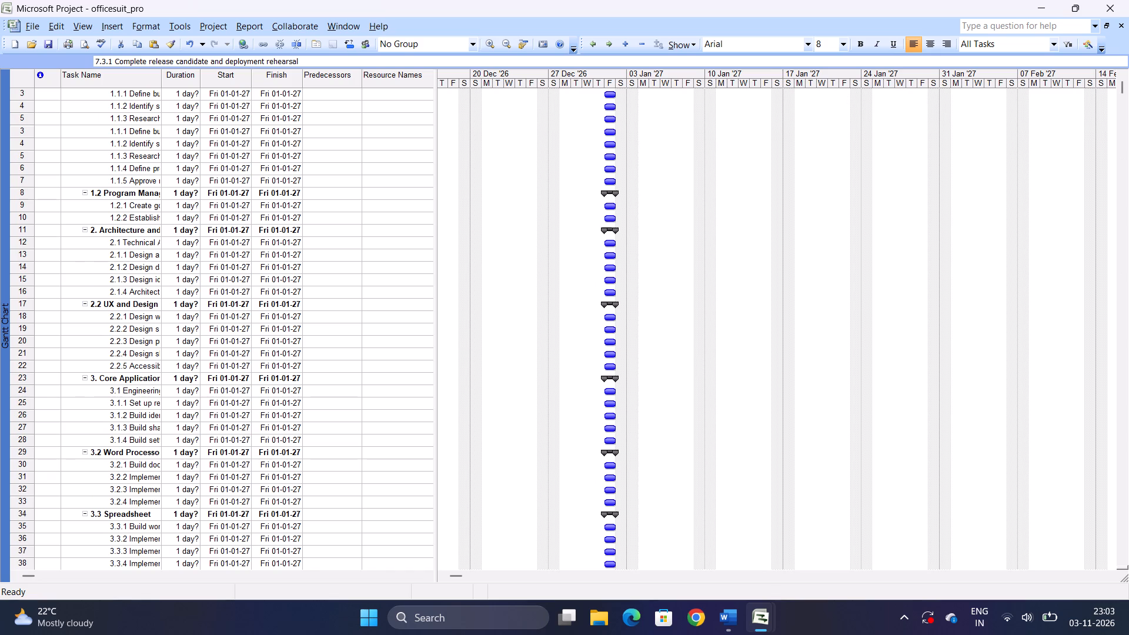
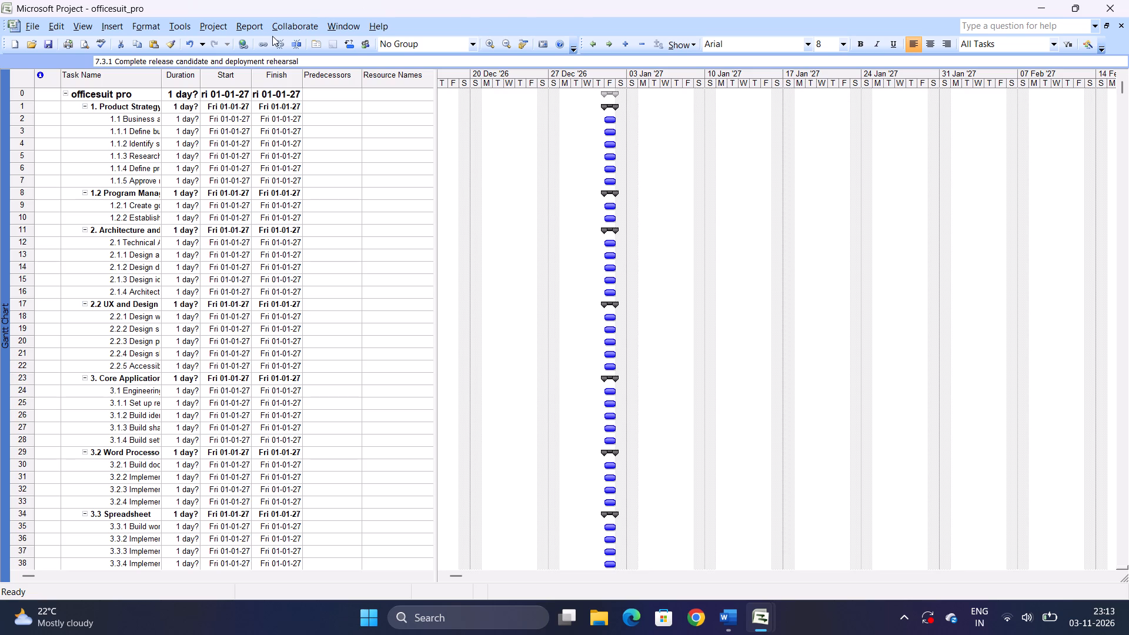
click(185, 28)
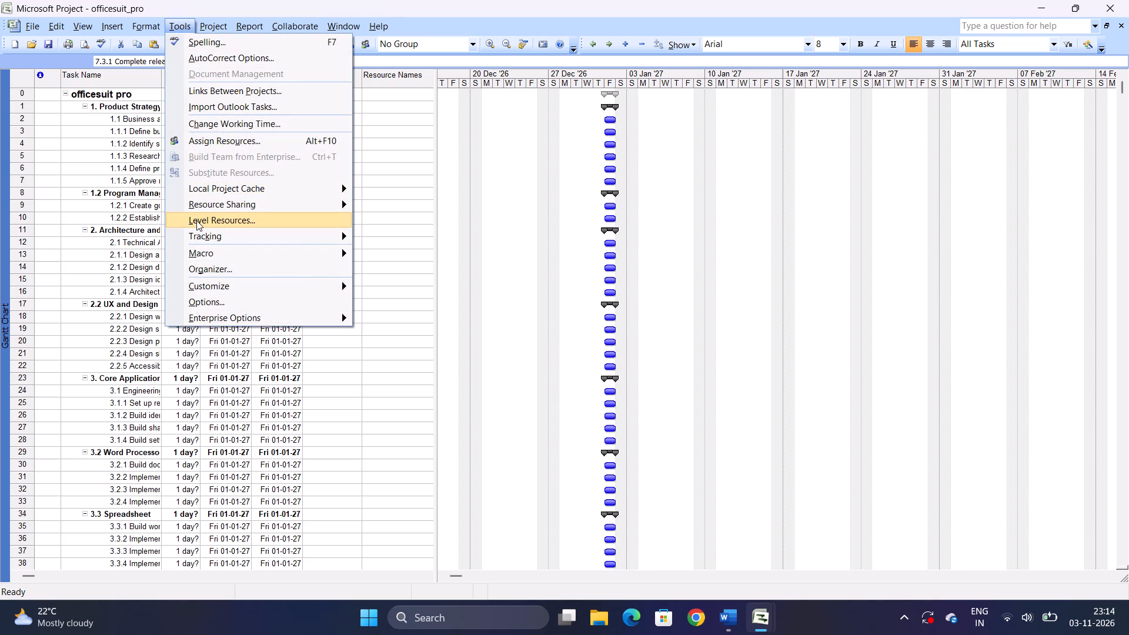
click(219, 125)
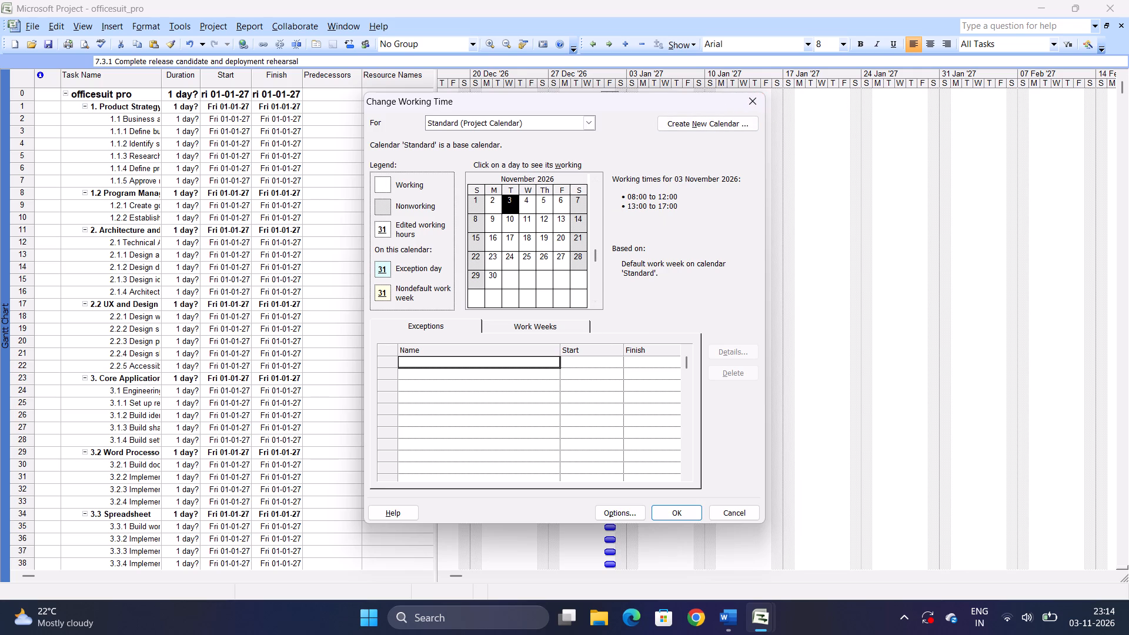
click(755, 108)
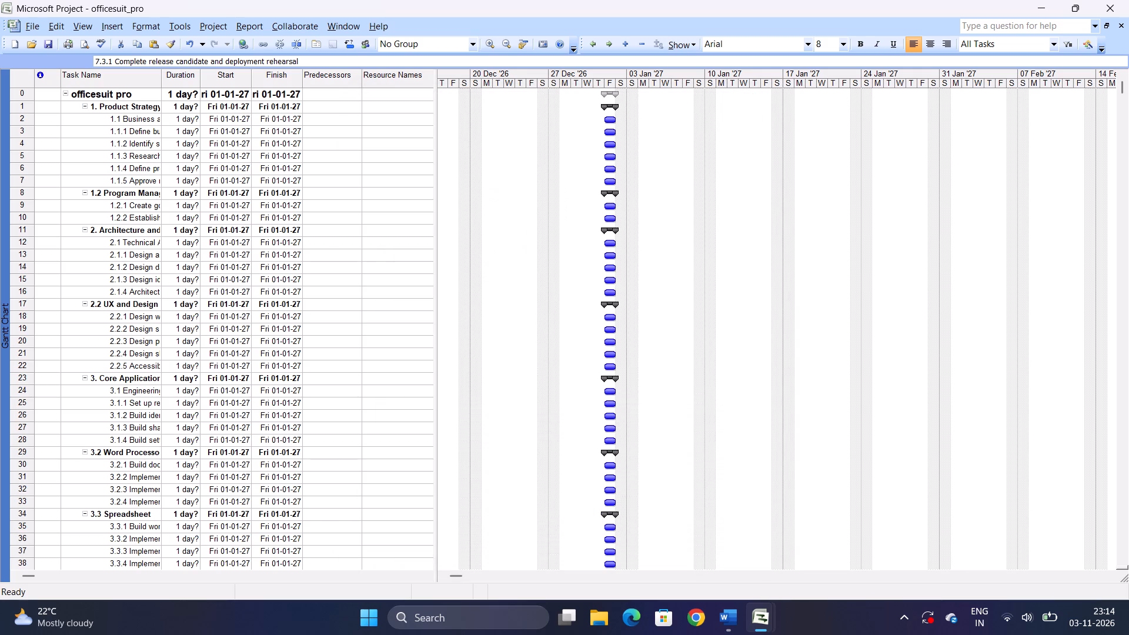
Open the working time settings for the Standard project calendar.
click(173, 28)
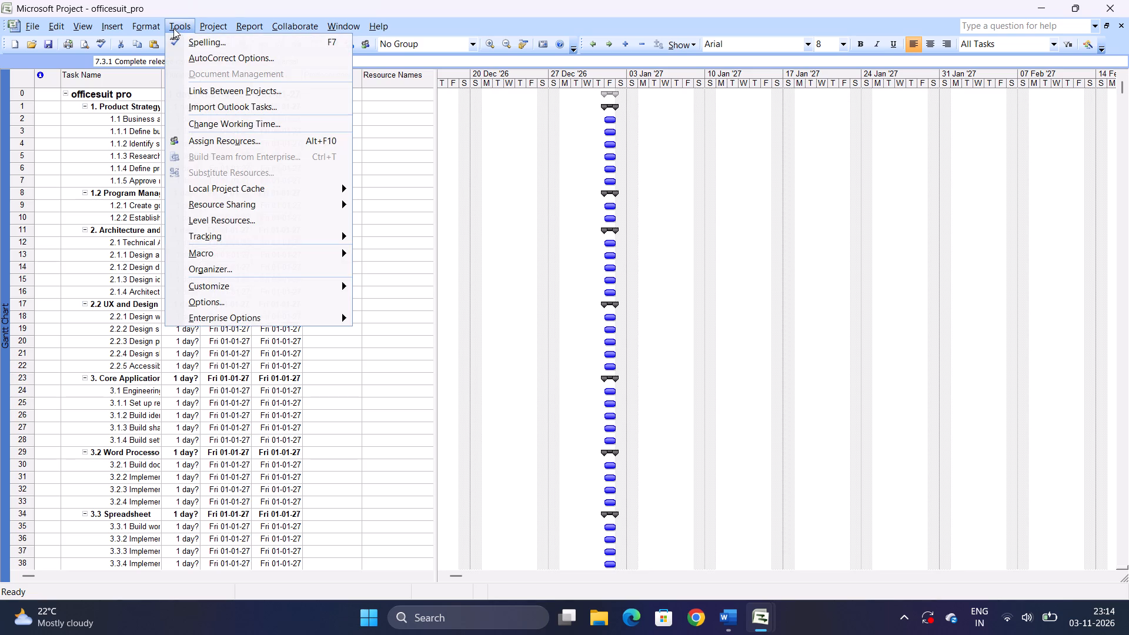
click(209, 123)
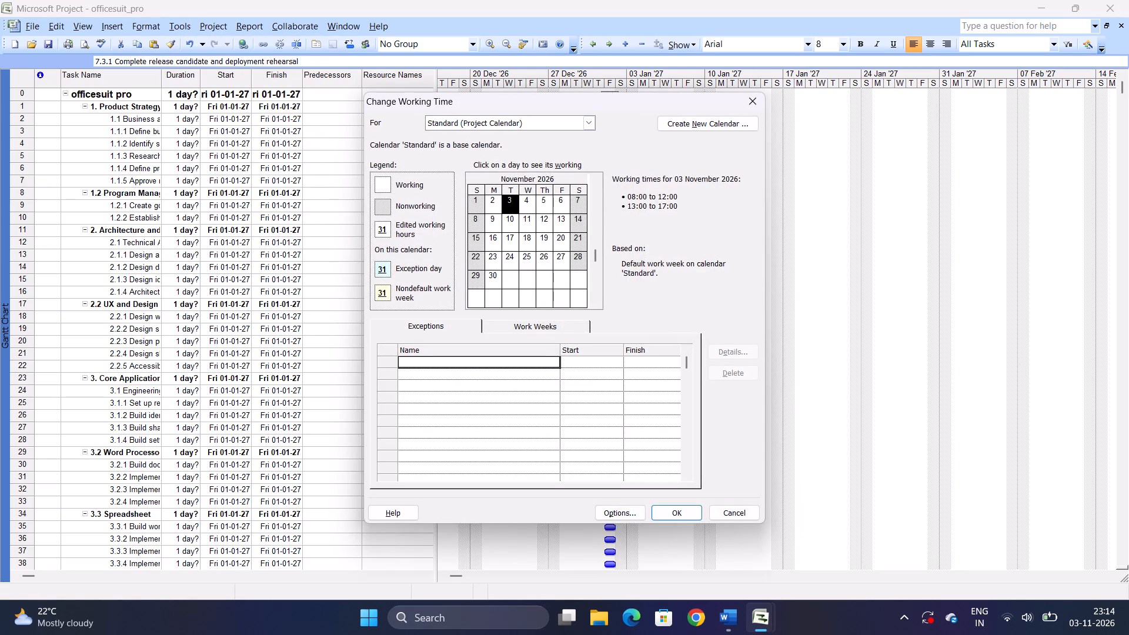
click(500, 114)
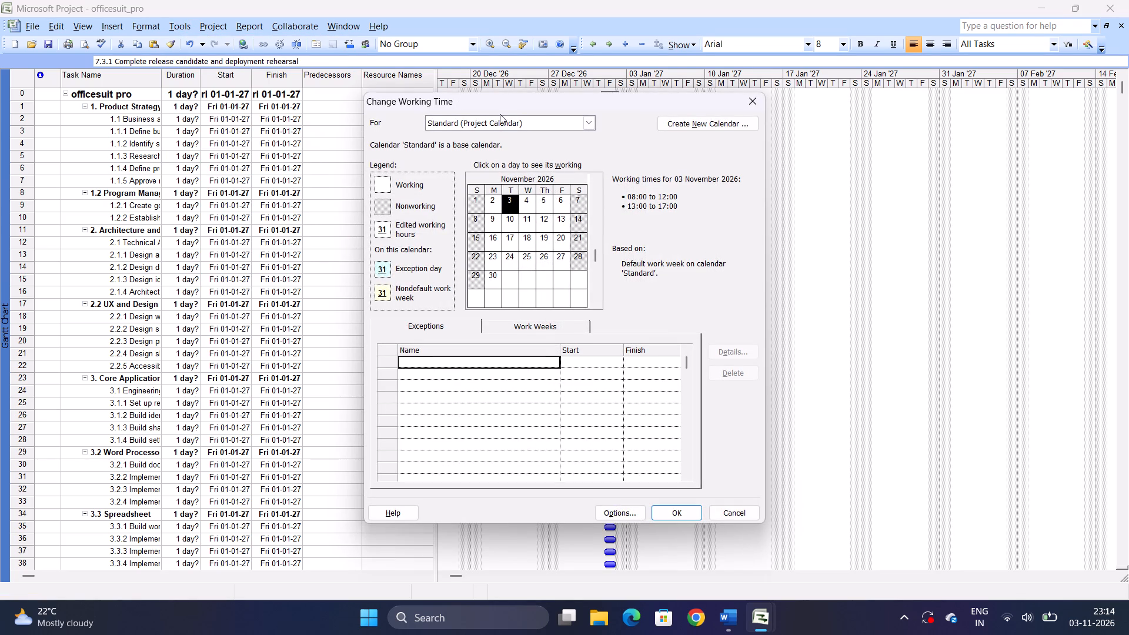
click(502, 118)
click(502, 118)
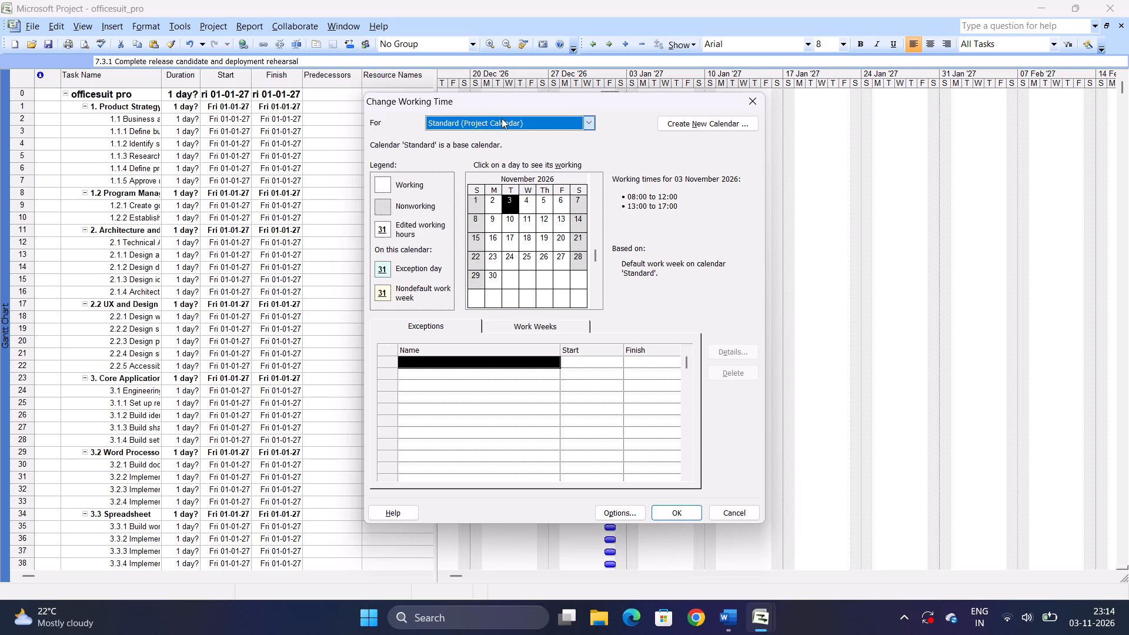
click(680, 123)
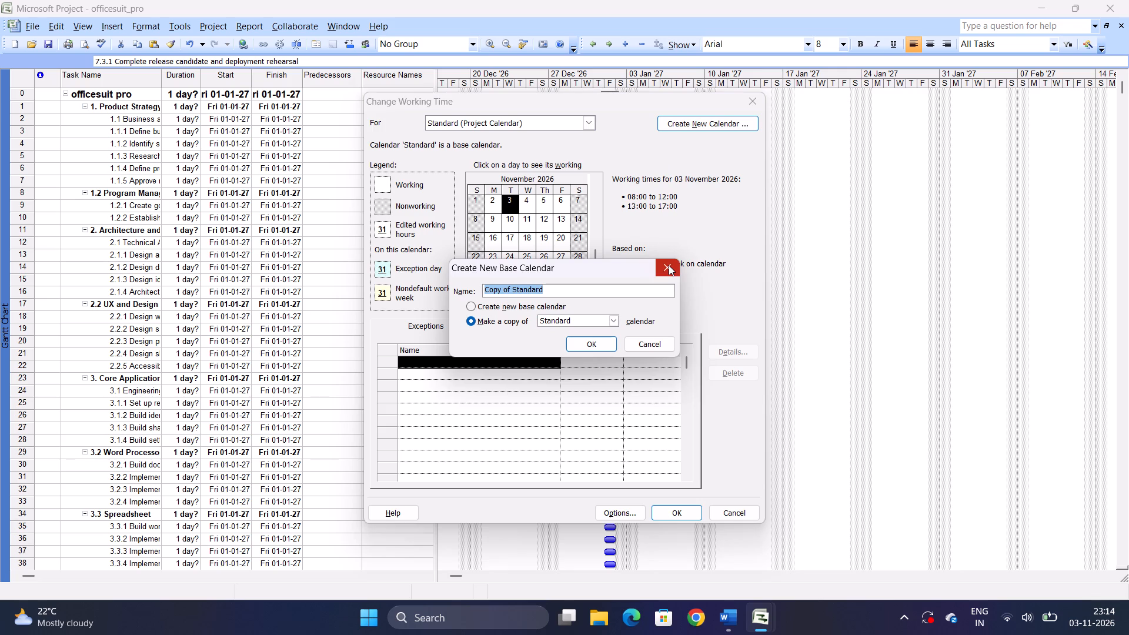
click(669, 266)
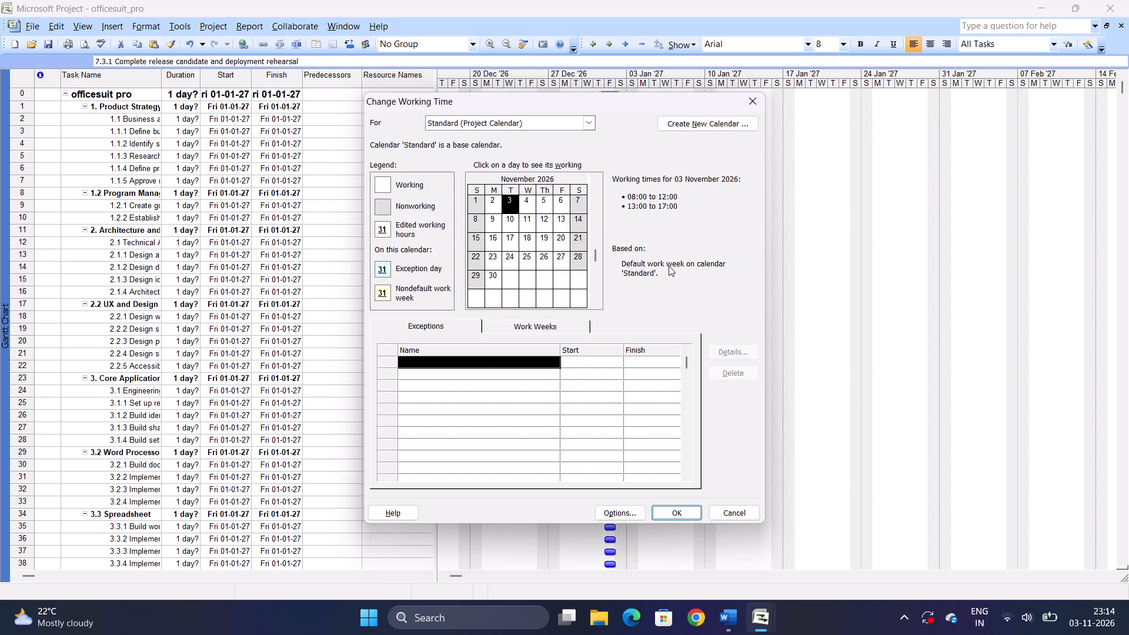
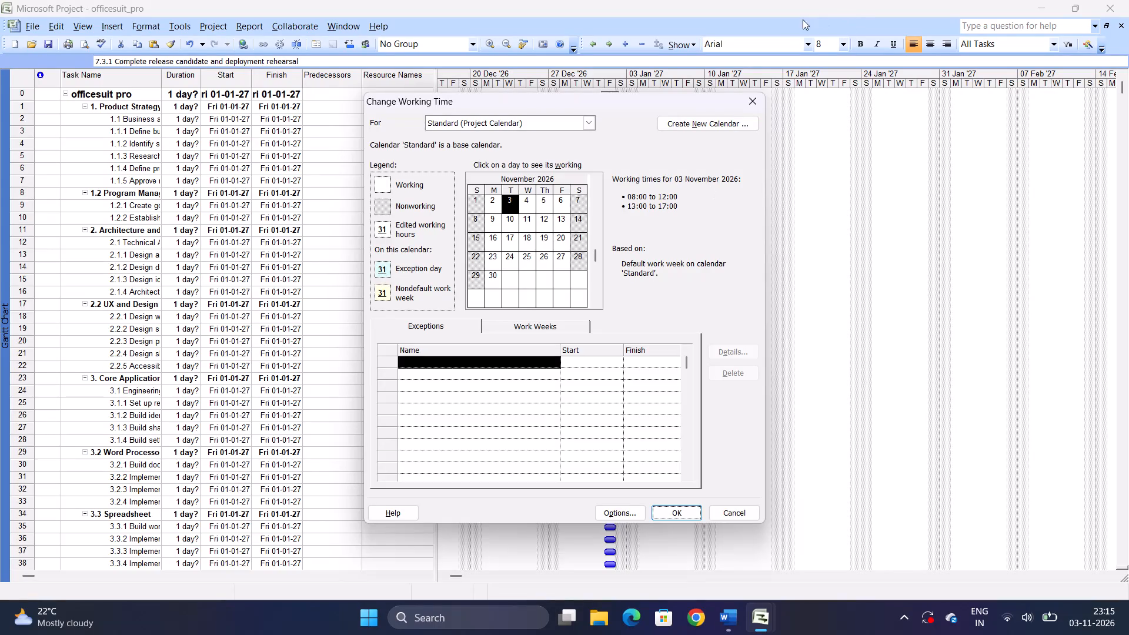
Create a new base calendar named "us callender" in the working time settings, not copied from an existing calendar.
click(751, 96)
click(182, 28)
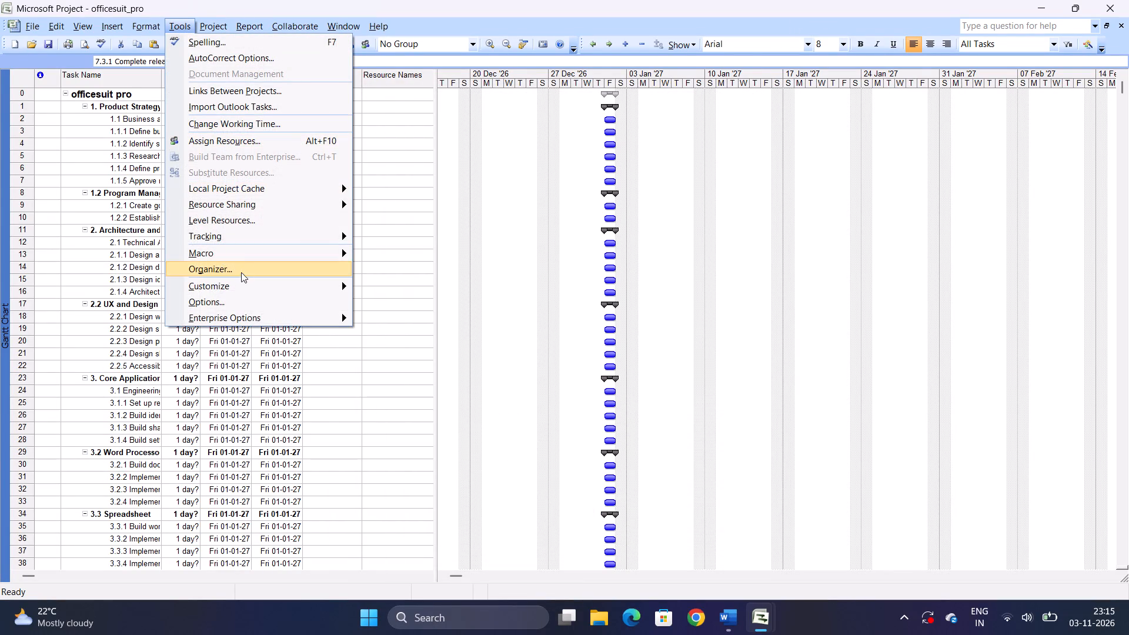
click(207, 123)
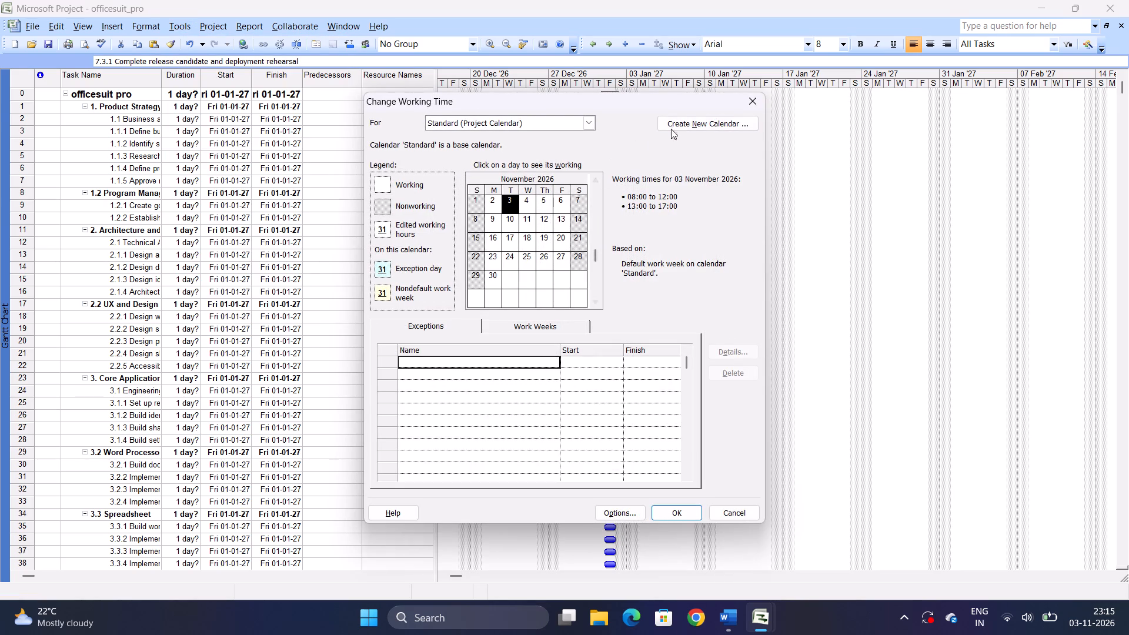
click(677, 126)
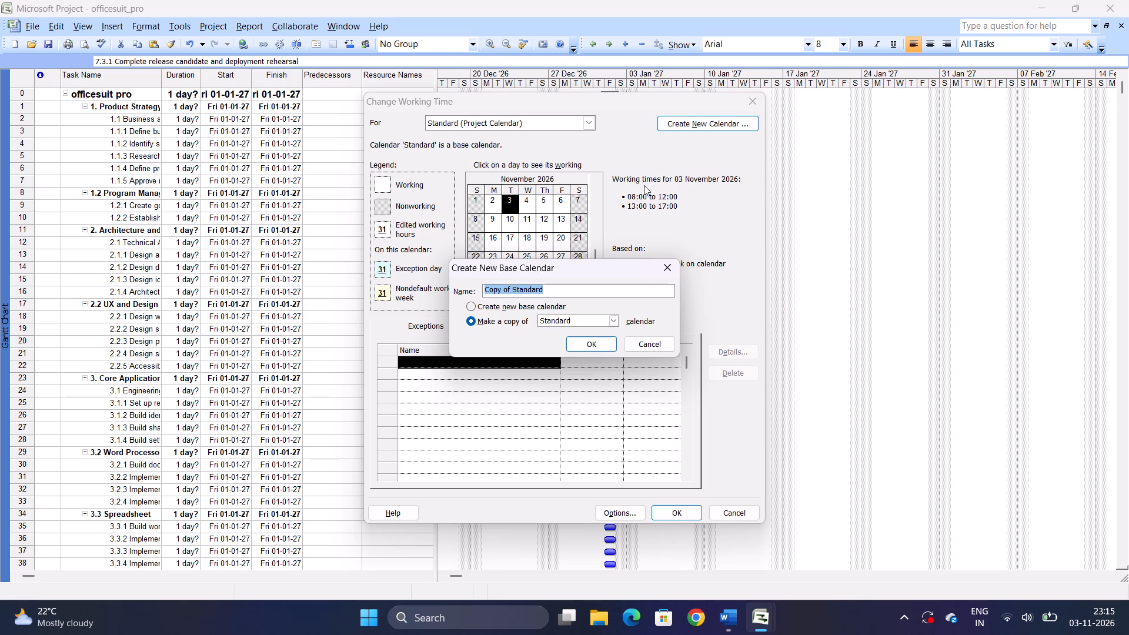
key(BackSpace)
text(us callender)
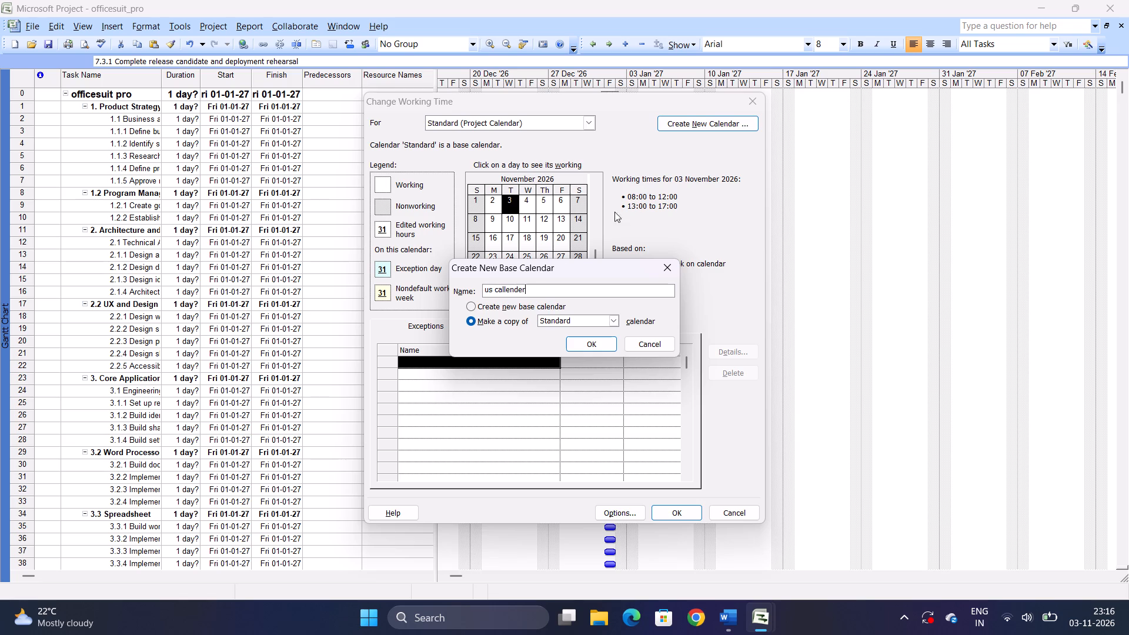
click(472, 309)
click(542, 336)
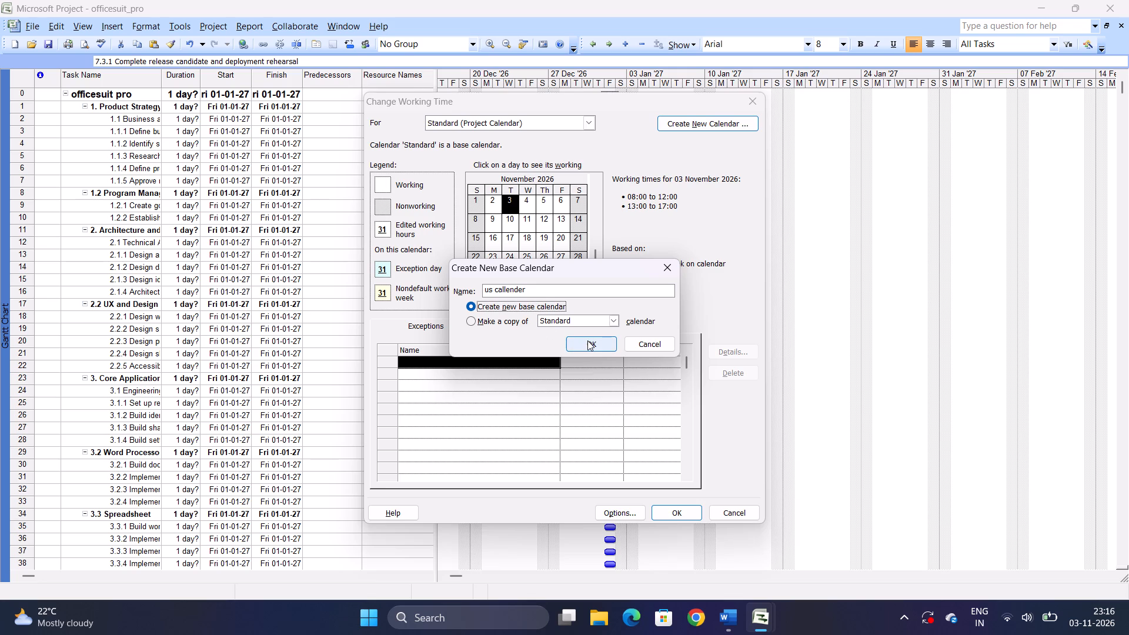
click(587, 340)
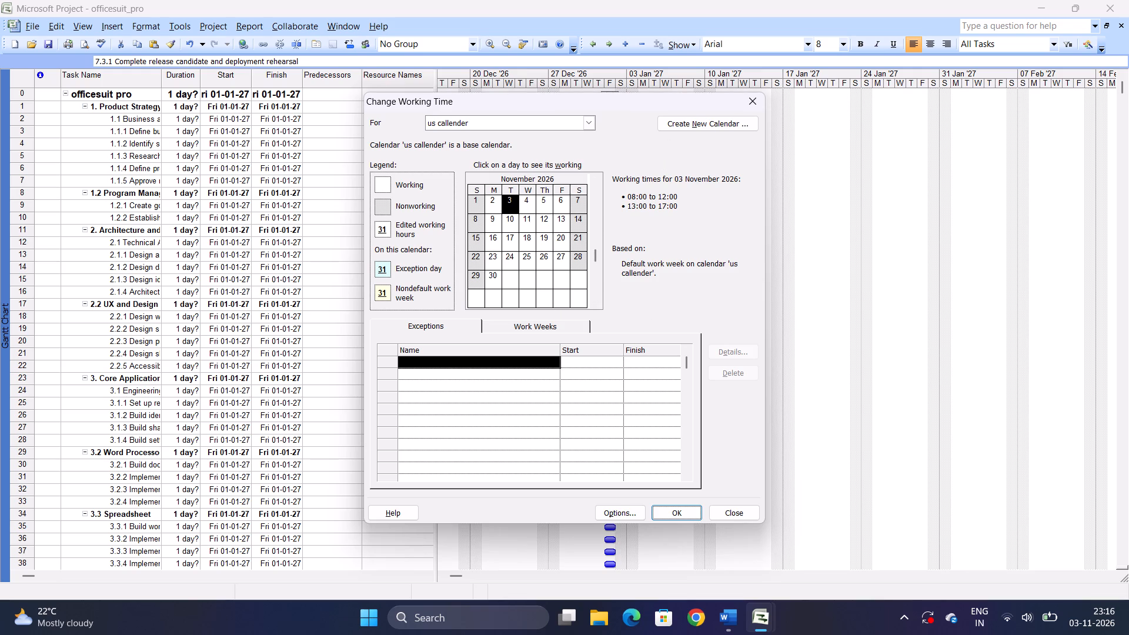
Switch Monday through Friday in the us callender's default work week to specific working times.
click(615, 511)
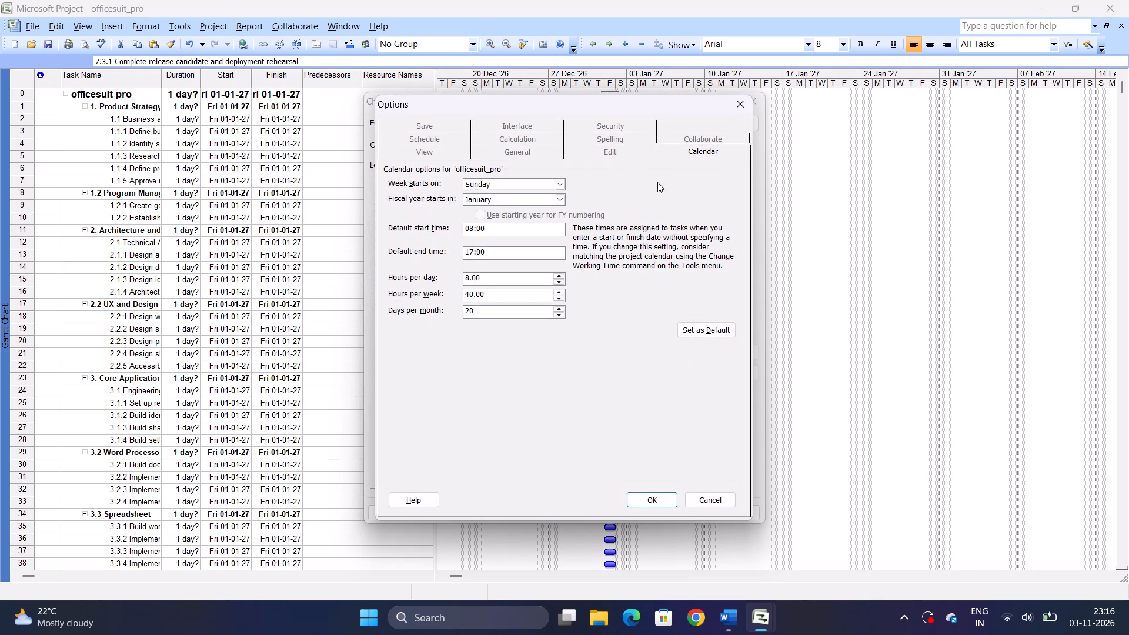
click(734, 109)
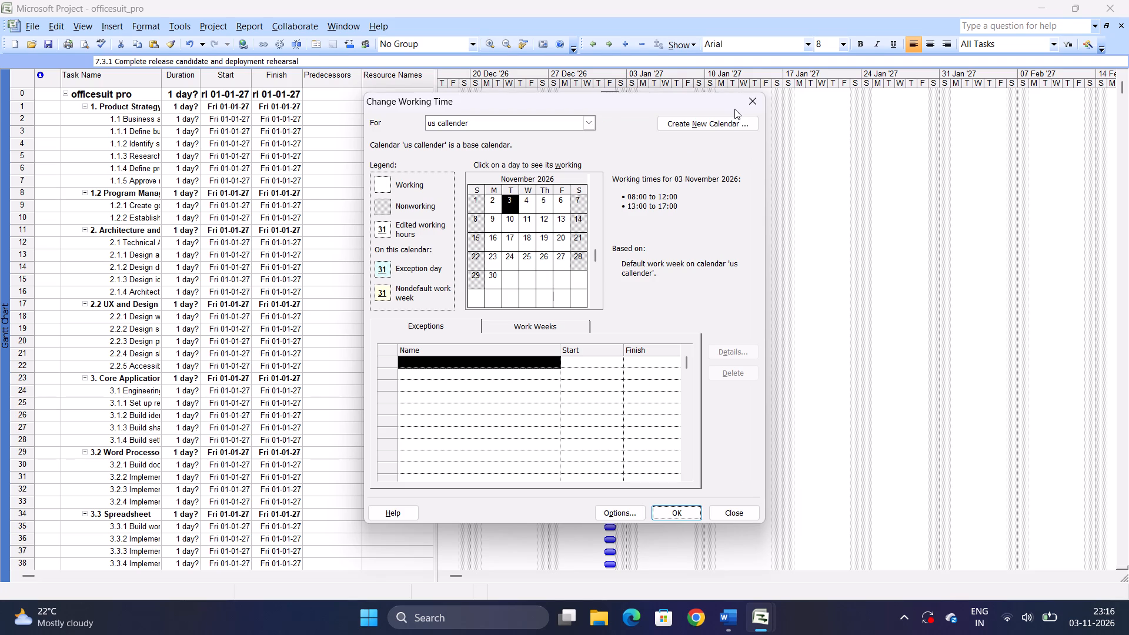
click(532, 328)
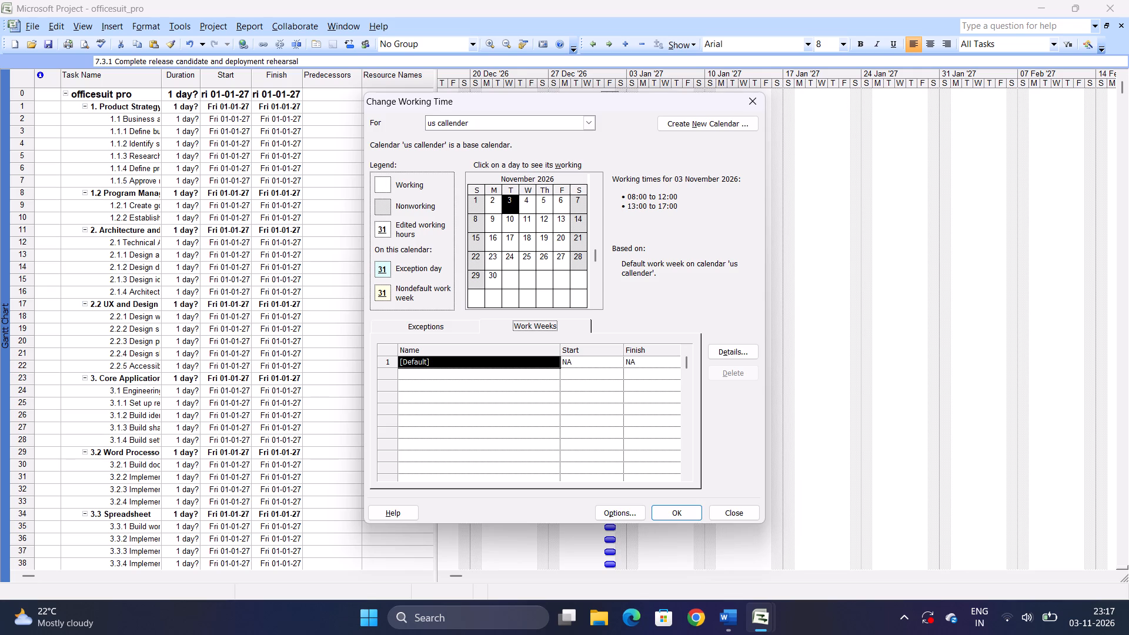
click(728, 352)
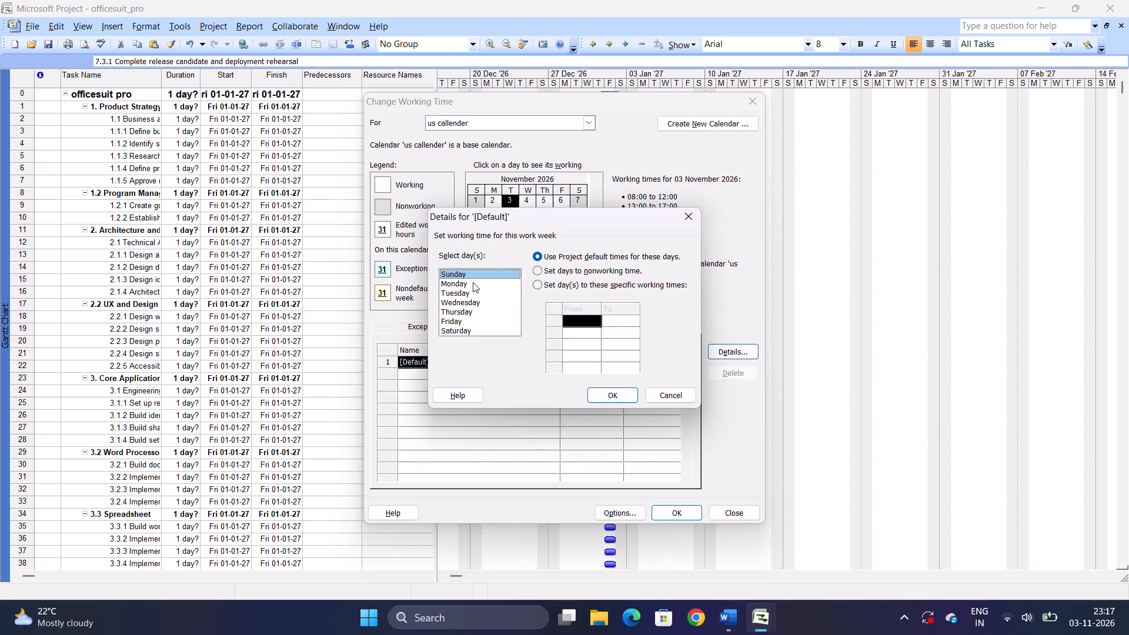
drag(473, 282, 465, 323)
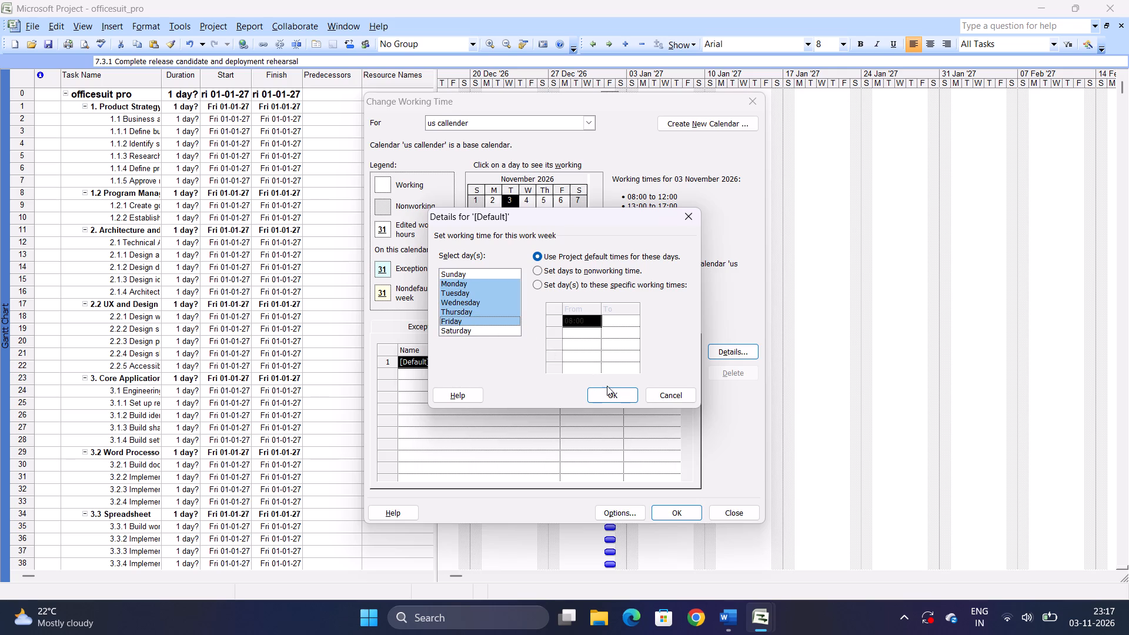
click(573, 317)
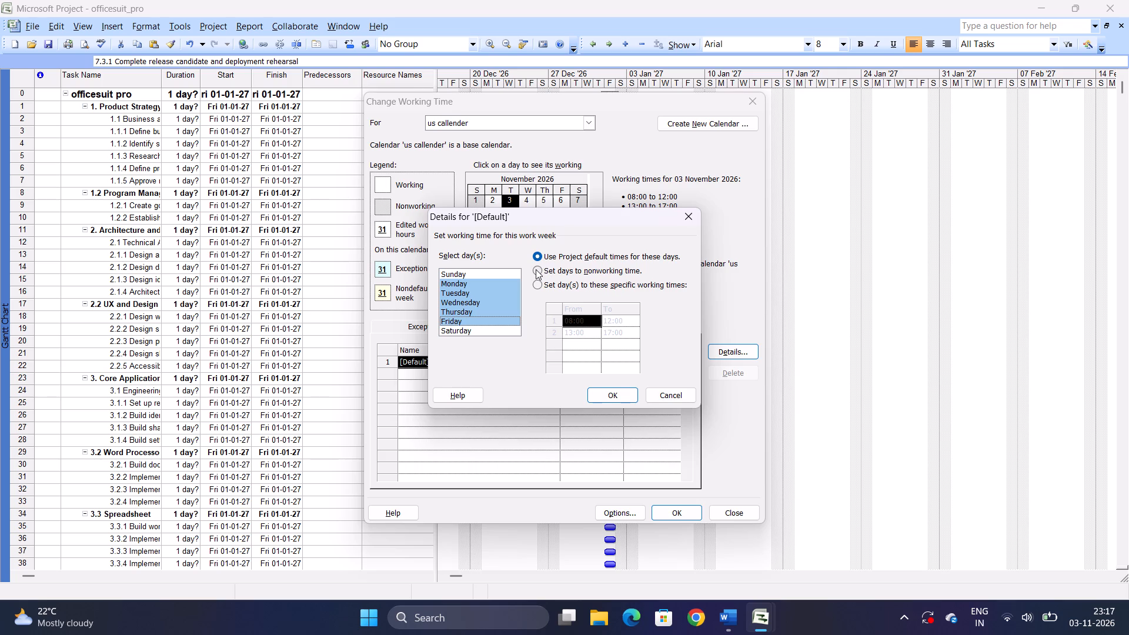
click(536, 269)
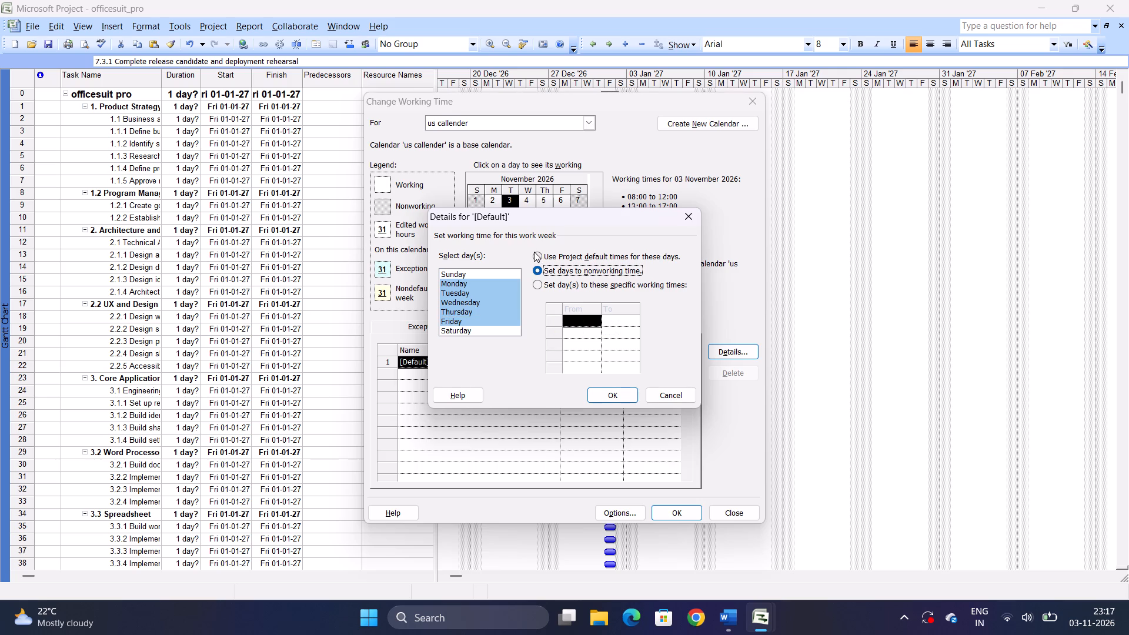
click(534, 252)
click(541, 286)
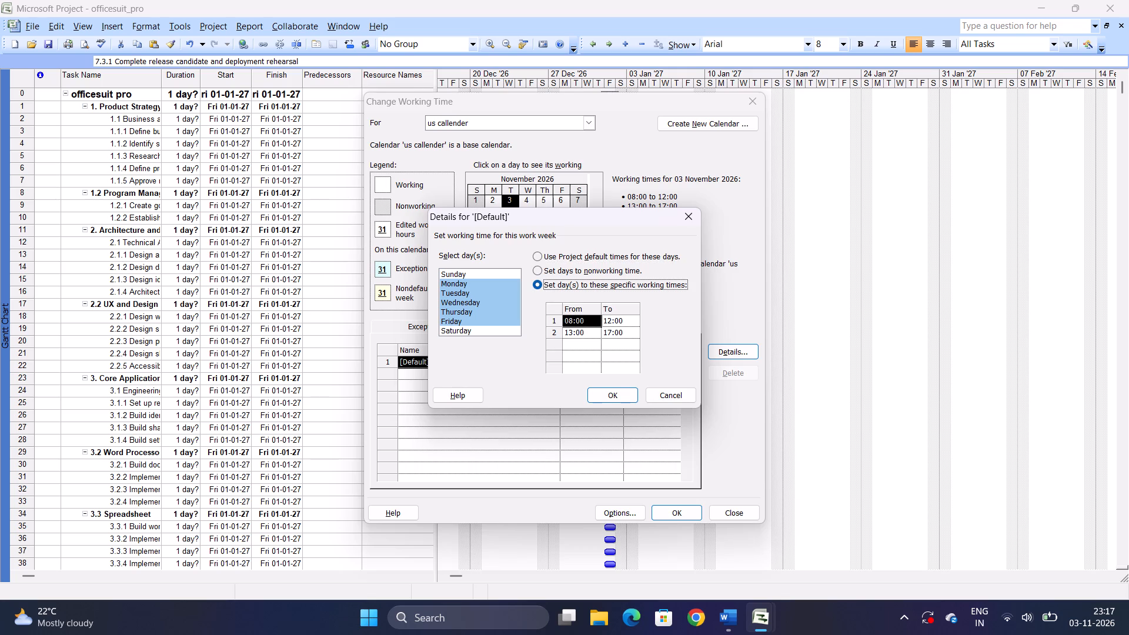
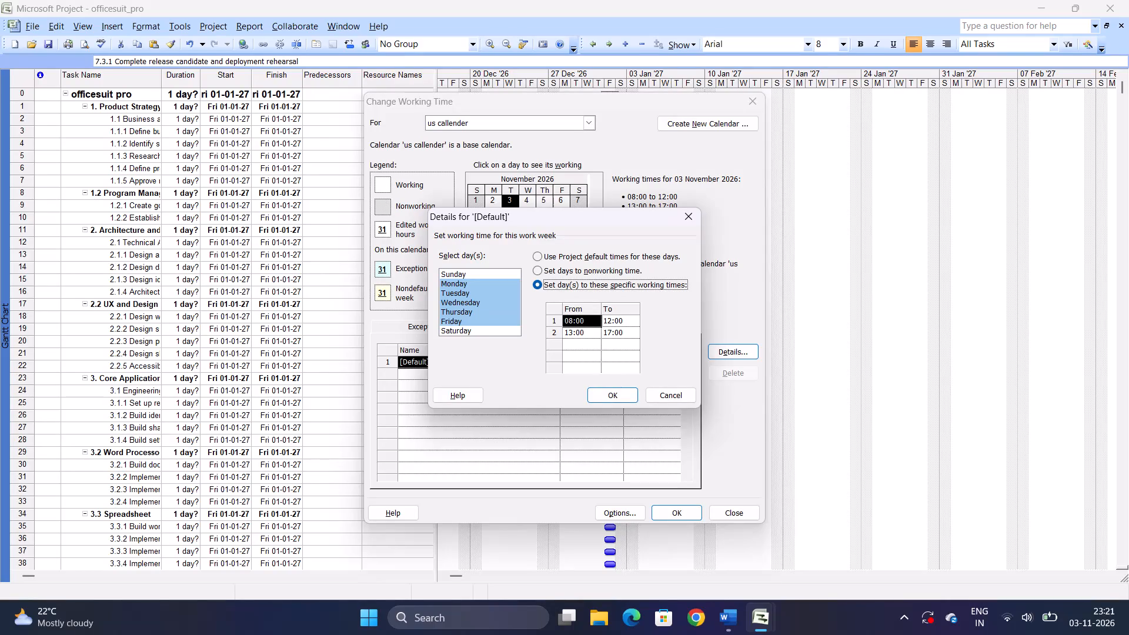
Set the end of the first Monday–Friday shift in the us callender's default work week to 16:00.
click(626, 323)
key(BackSpace)
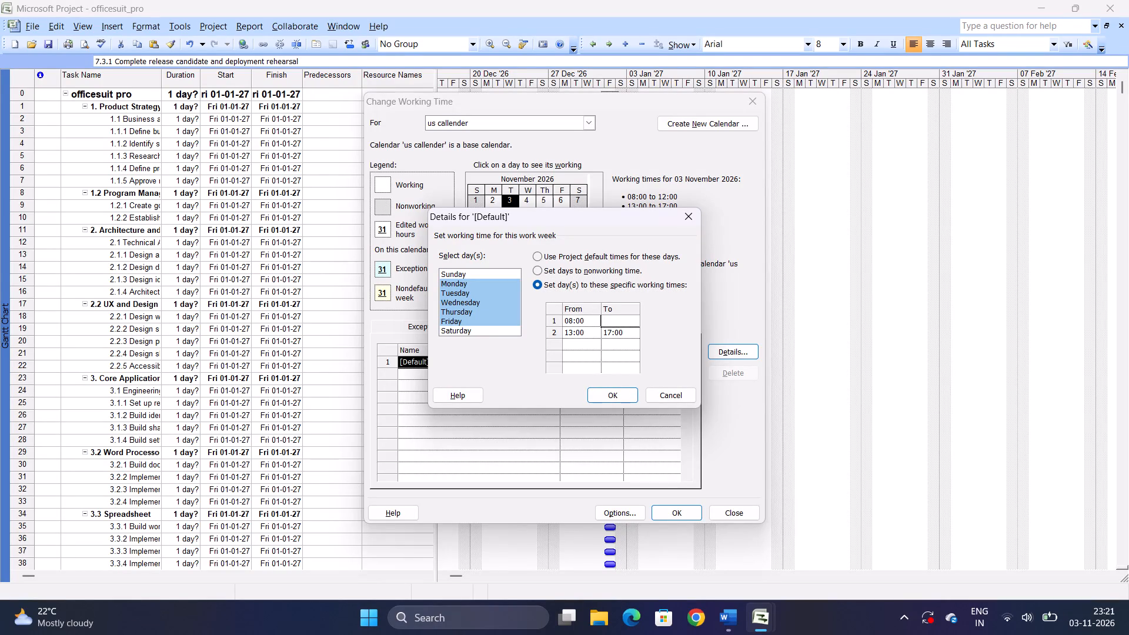
key(1)
key(6)
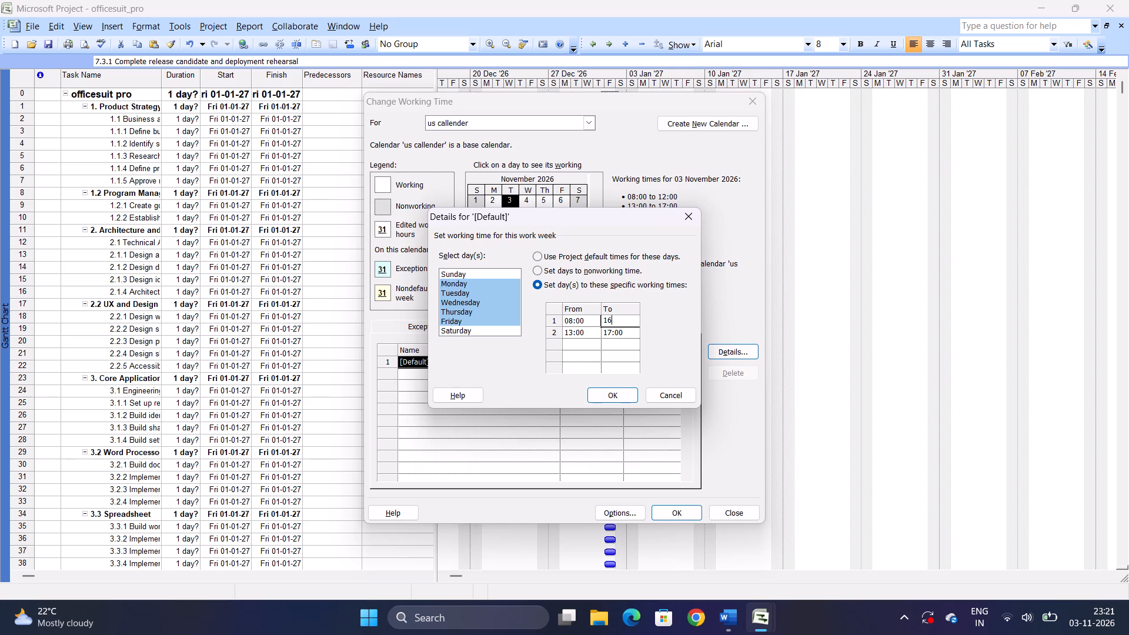
text(00)
key(BackSpace)
key(BackSpace)
key(shift+colon)
text(00)
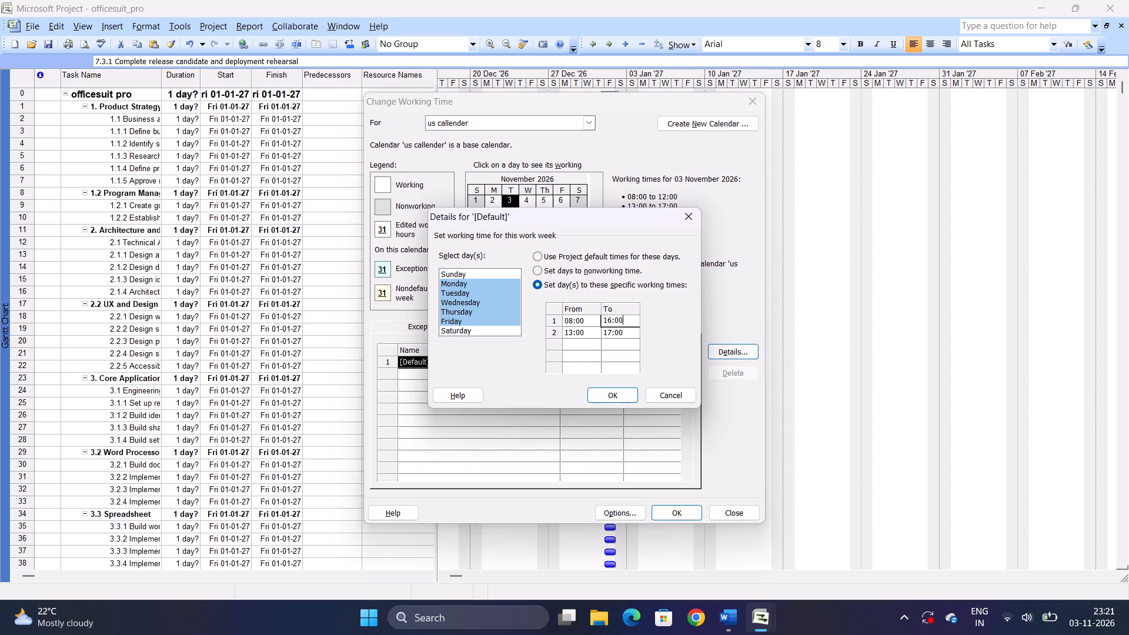
Set the start of the second Monday–Friday shift to 16:00.
click(582, 337)
key(BackSpace)
text(16)
key(semicolon)
key(BackSpace)
key(shift+colon)
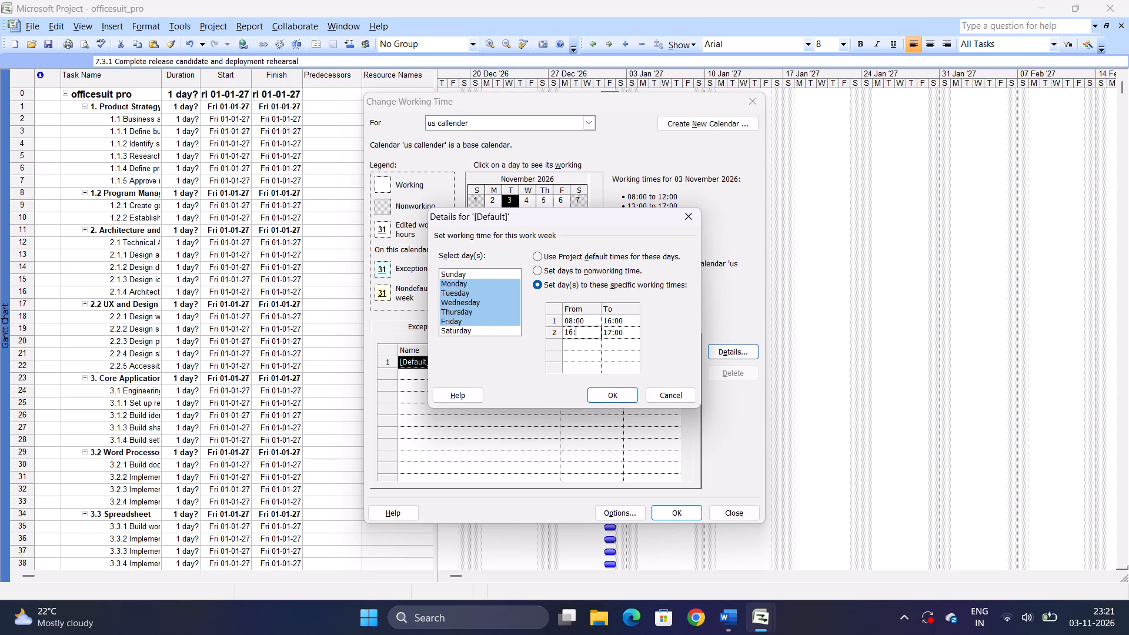
text(00)
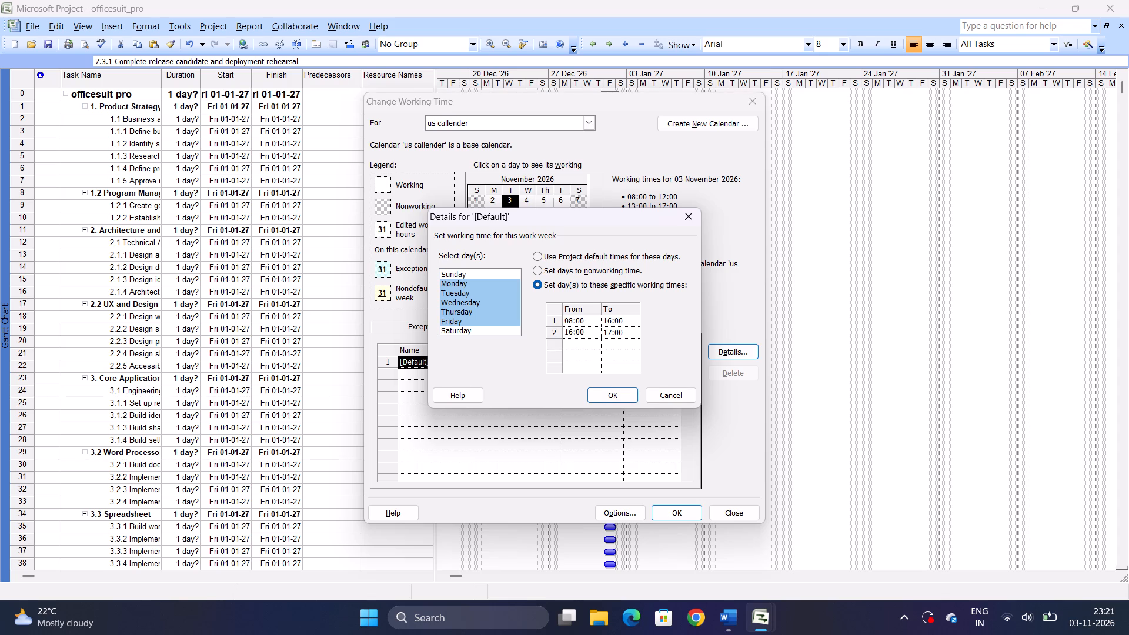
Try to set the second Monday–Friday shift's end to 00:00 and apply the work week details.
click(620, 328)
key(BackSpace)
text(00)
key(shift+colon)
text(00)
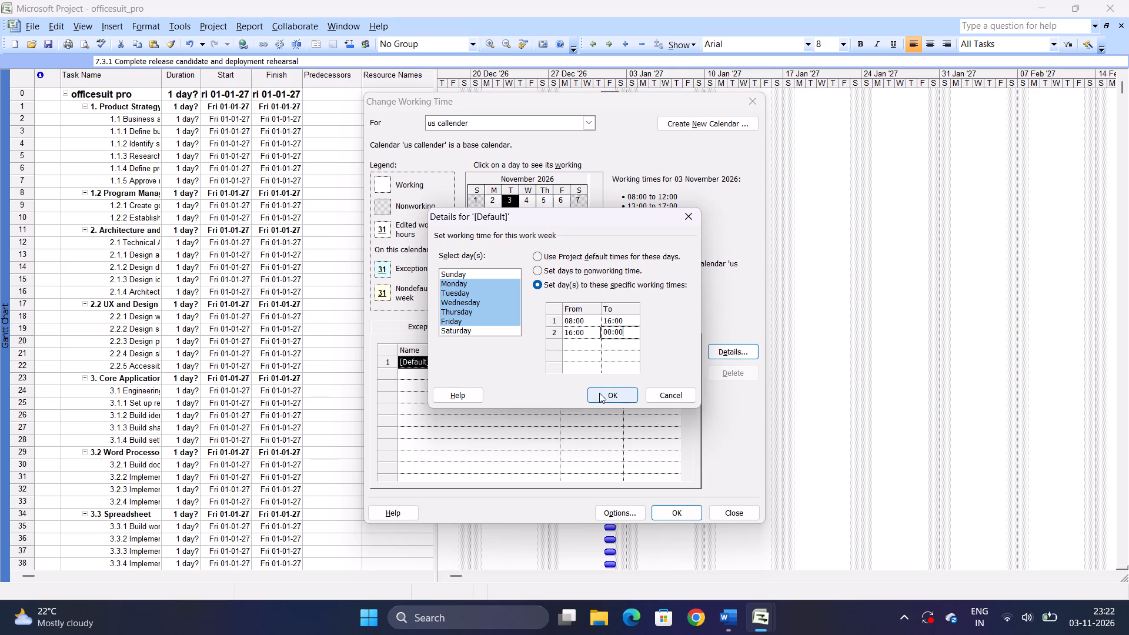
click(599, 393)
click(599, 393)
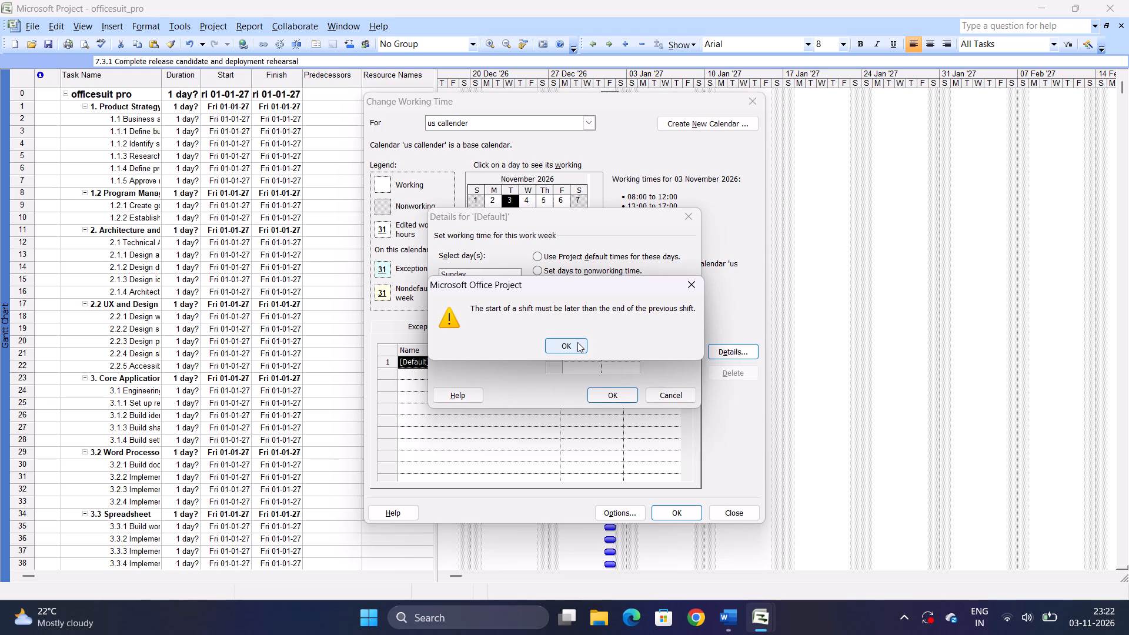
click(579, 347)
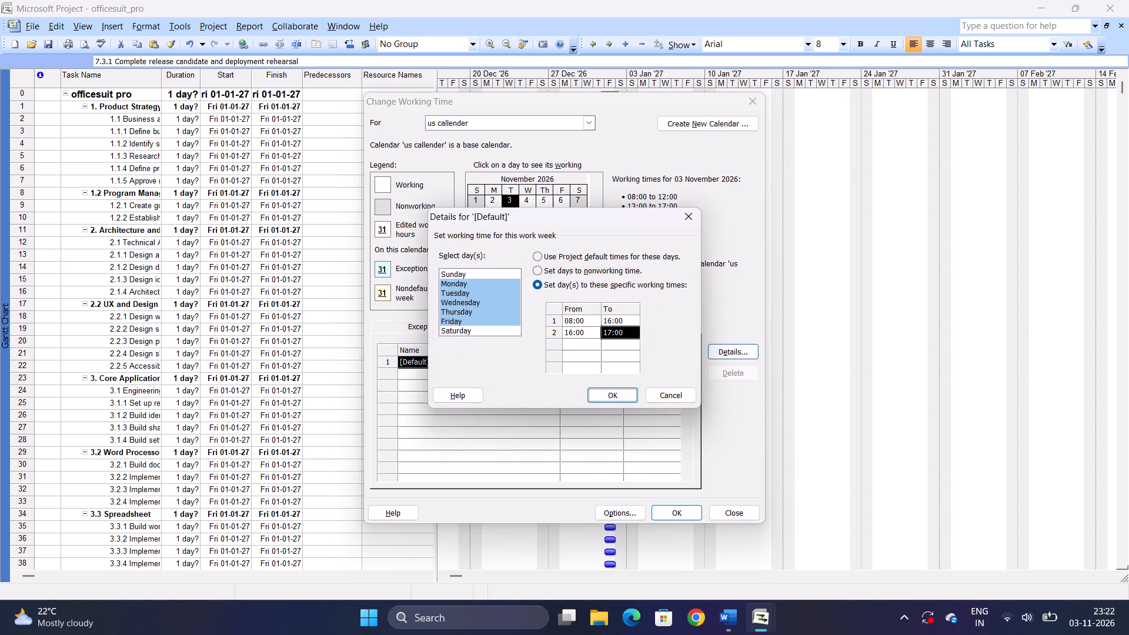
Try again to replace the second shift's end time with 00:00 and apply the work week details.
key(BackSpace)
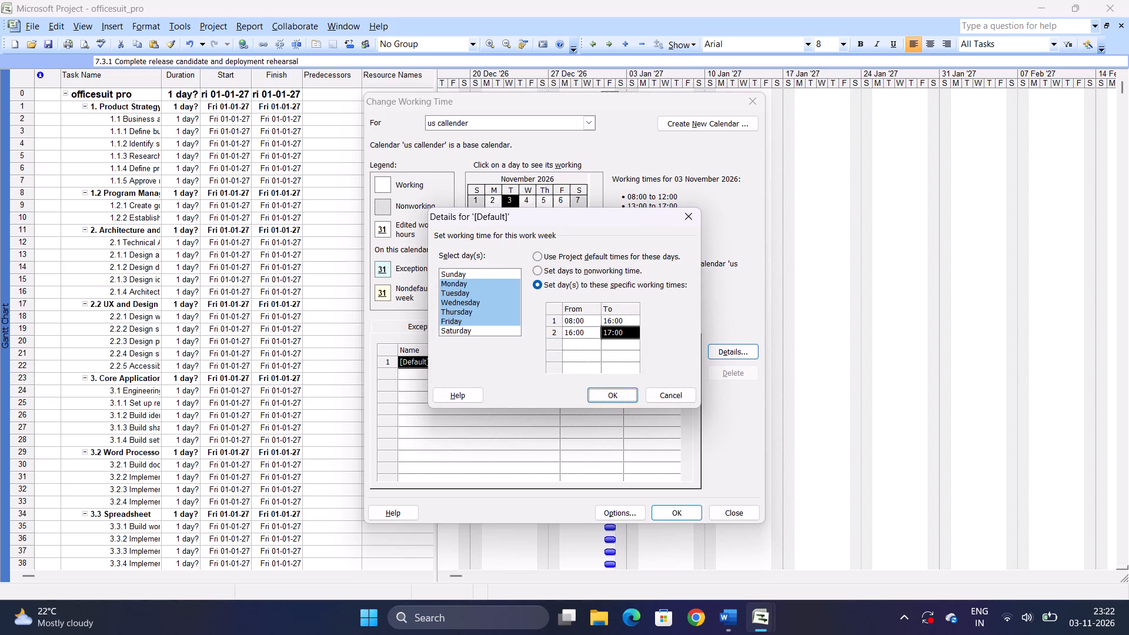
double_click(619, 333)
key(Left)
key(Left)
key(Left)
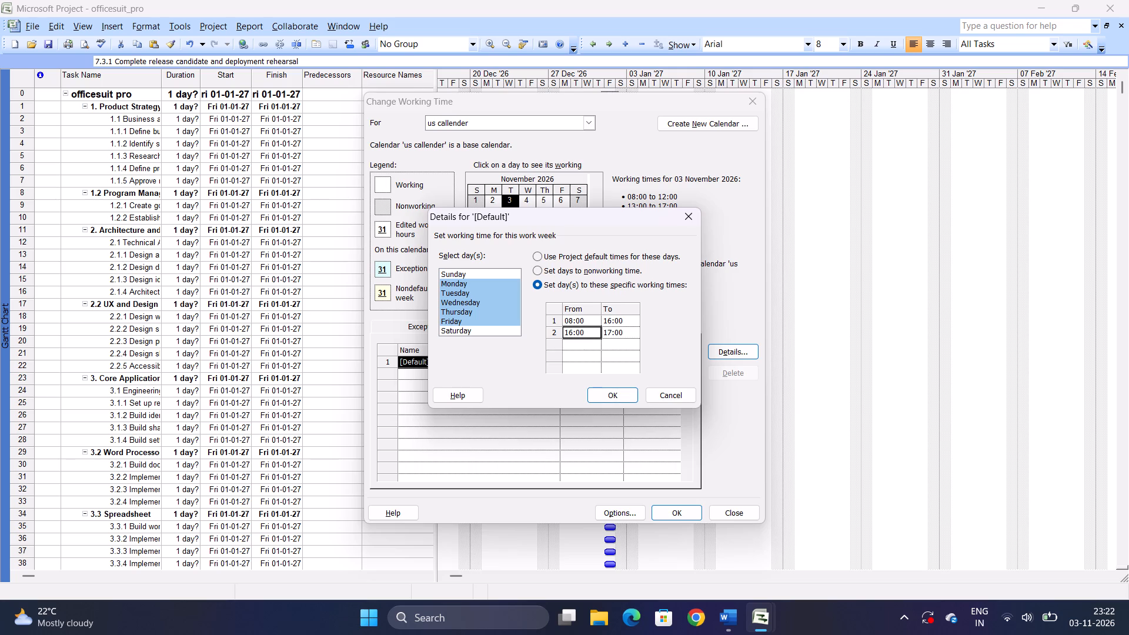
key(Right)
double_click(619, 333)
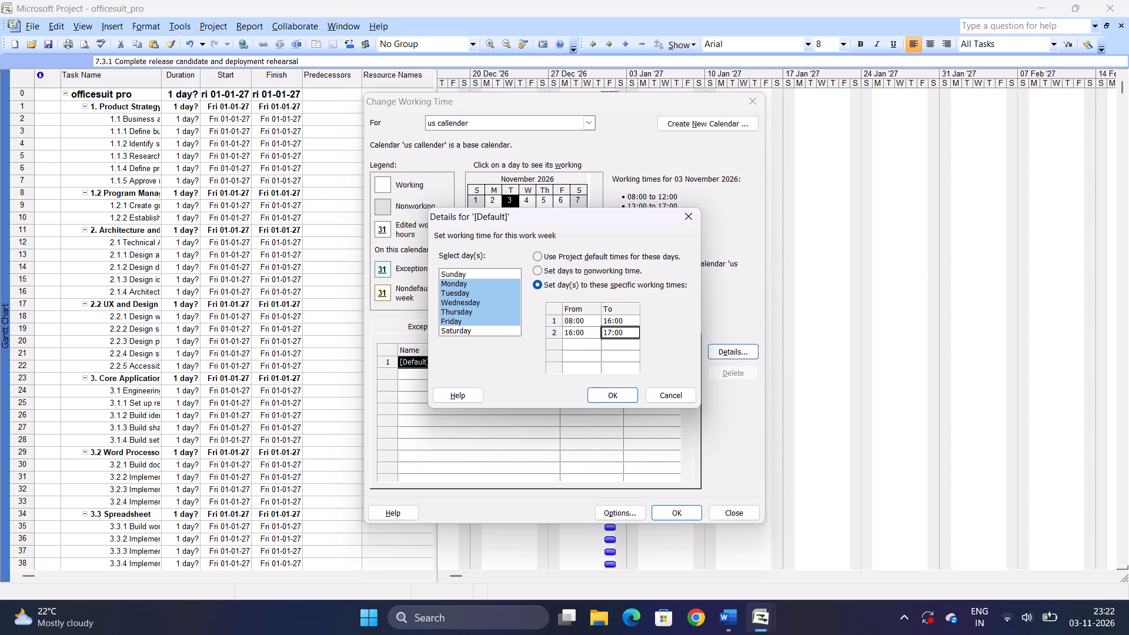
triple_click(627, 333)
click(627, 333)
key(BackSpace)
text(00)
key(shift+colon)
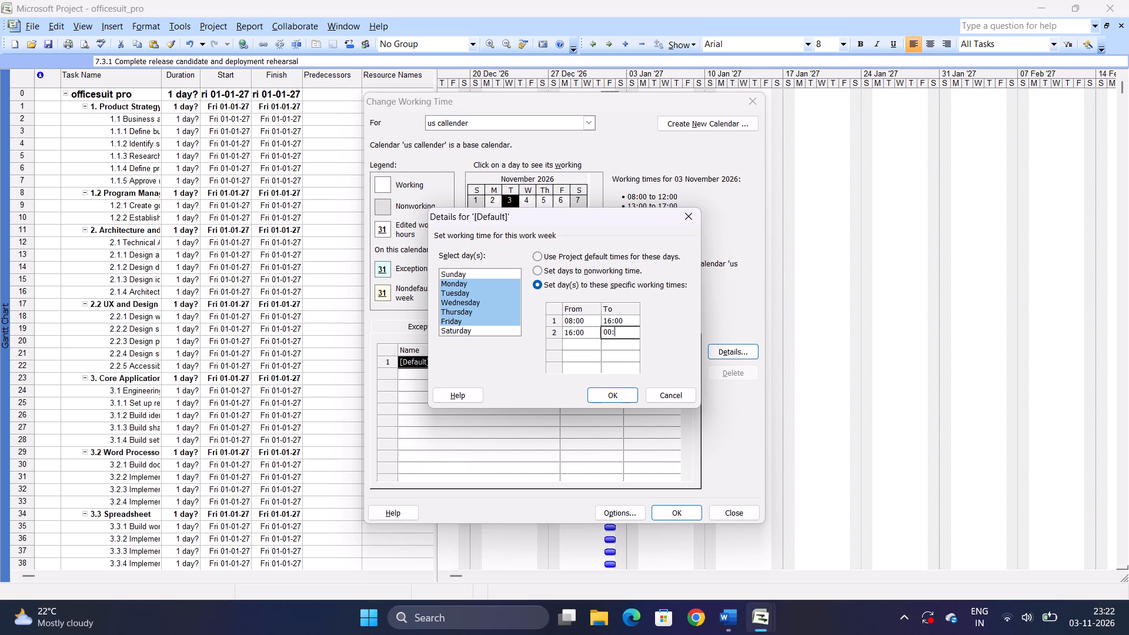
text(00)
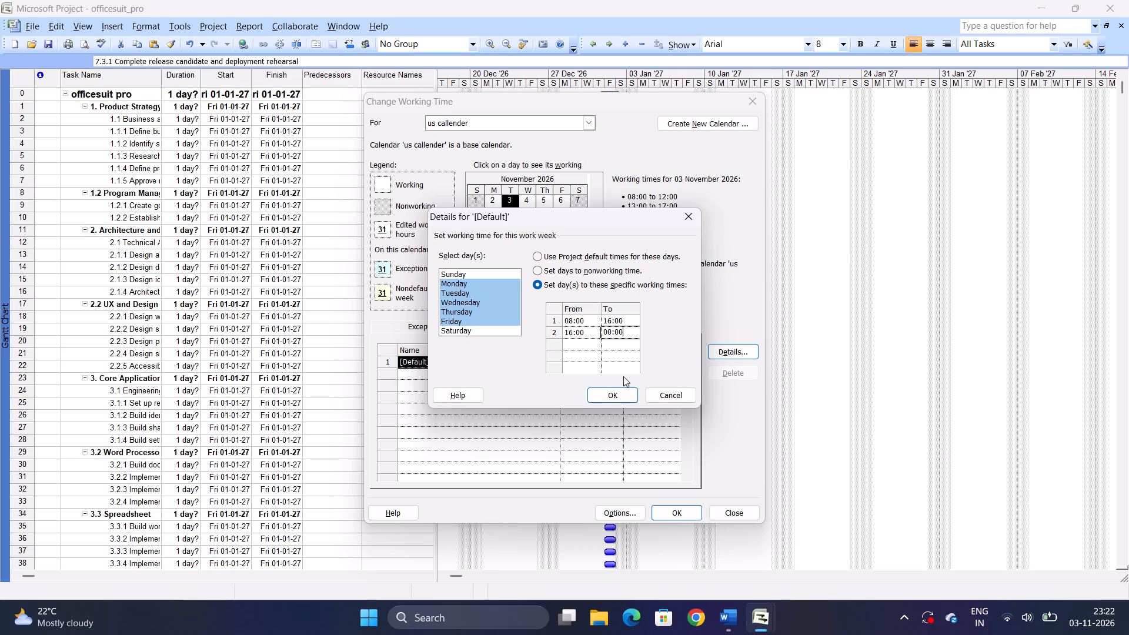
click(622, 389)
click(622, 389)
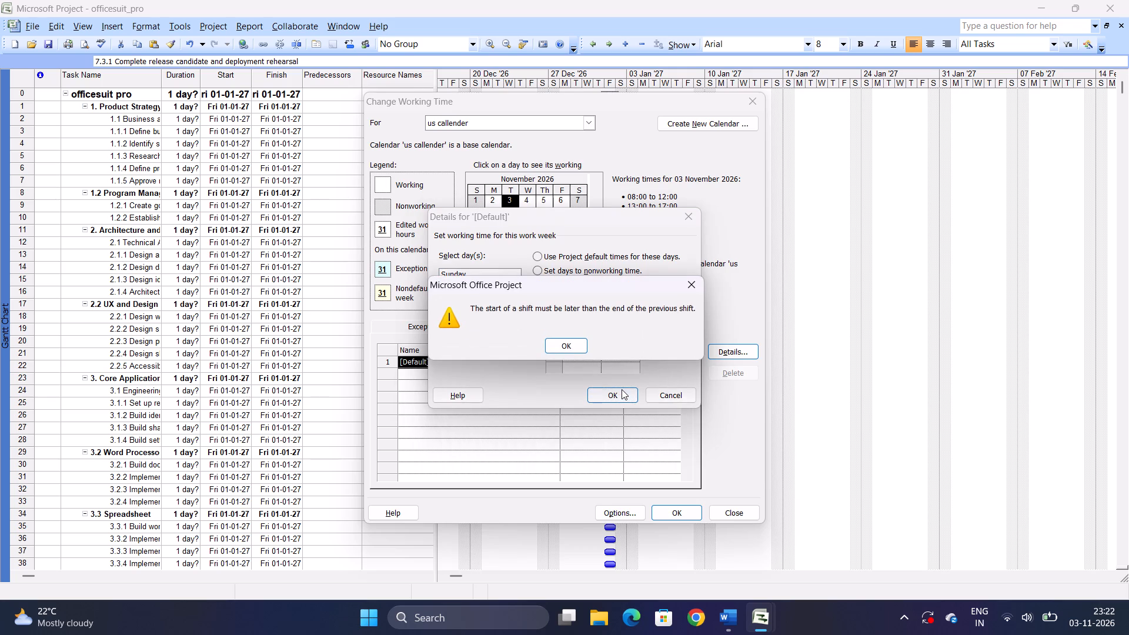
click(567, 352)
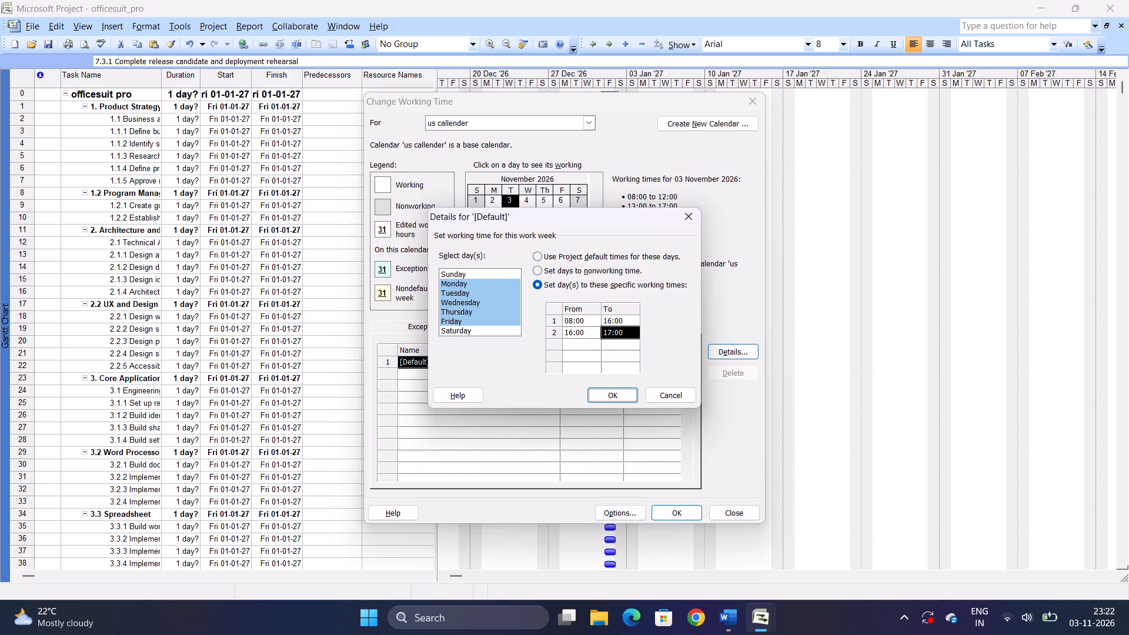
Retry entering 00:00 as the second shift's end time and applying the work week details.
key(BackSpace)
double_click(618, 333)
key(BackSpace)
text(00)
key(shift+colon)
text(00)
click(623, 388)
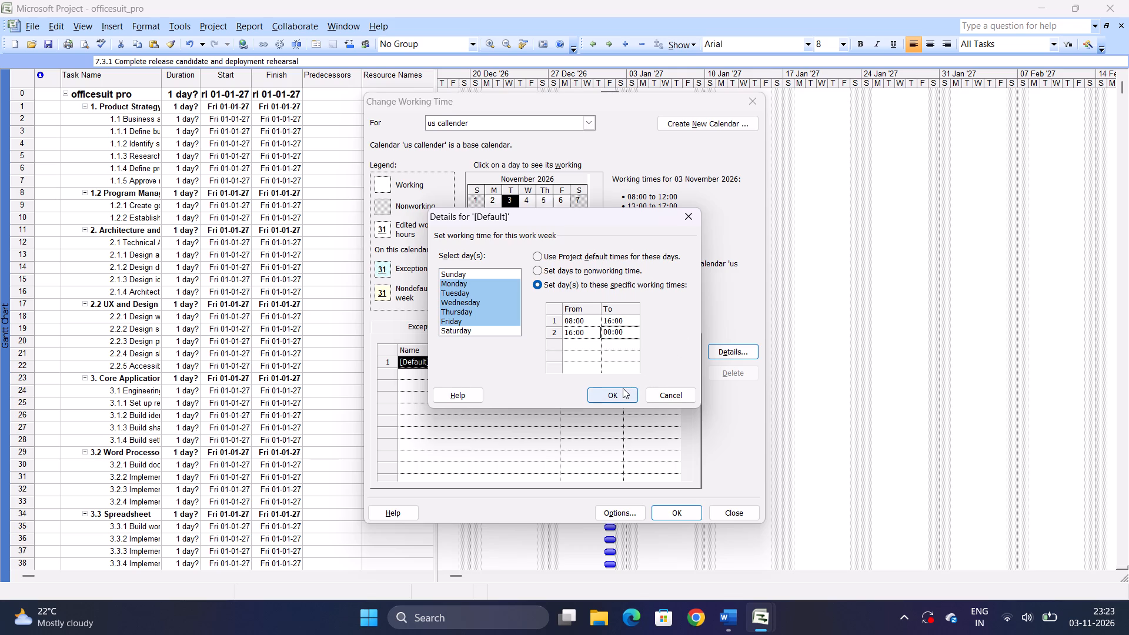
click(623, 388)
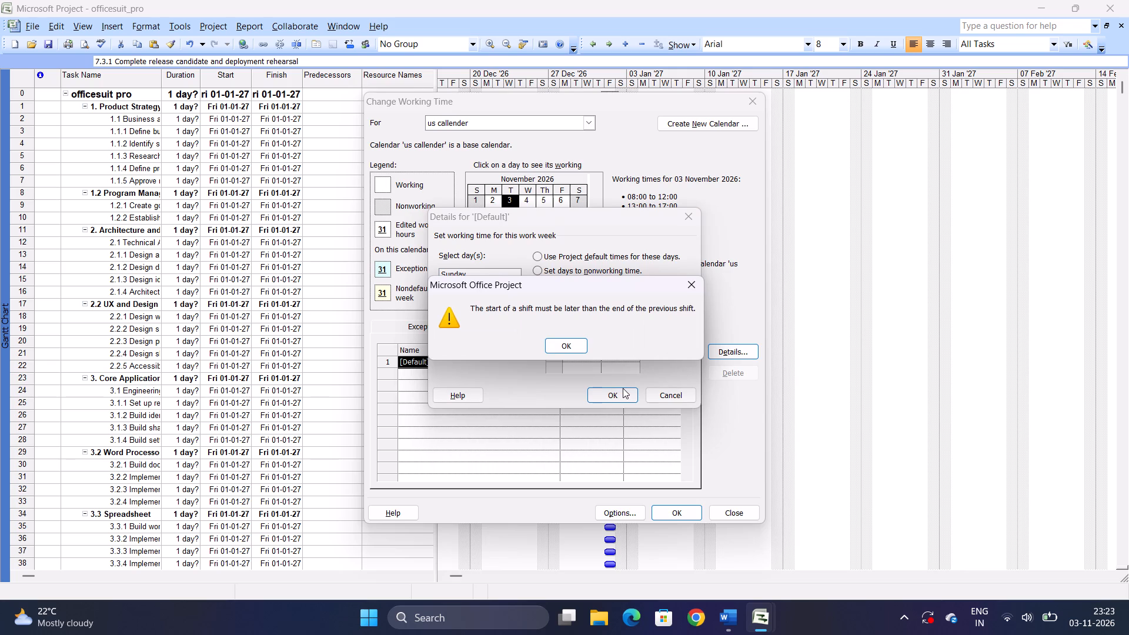